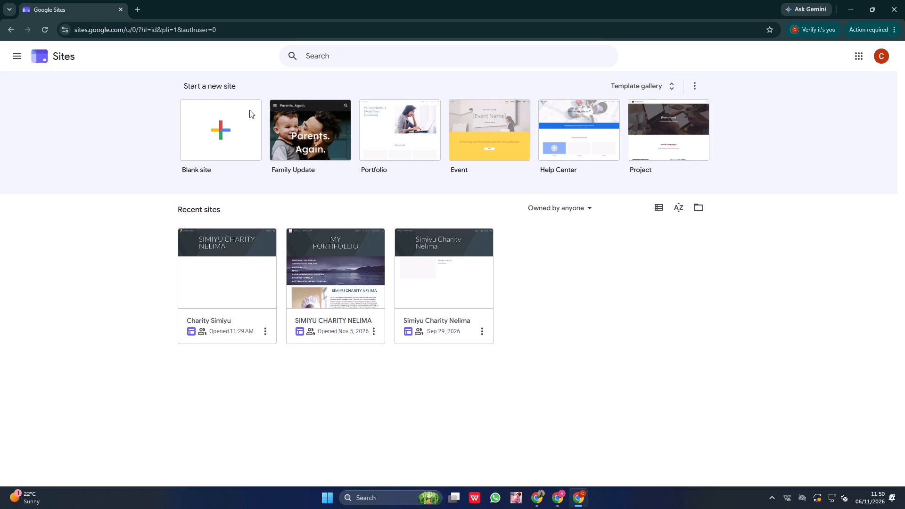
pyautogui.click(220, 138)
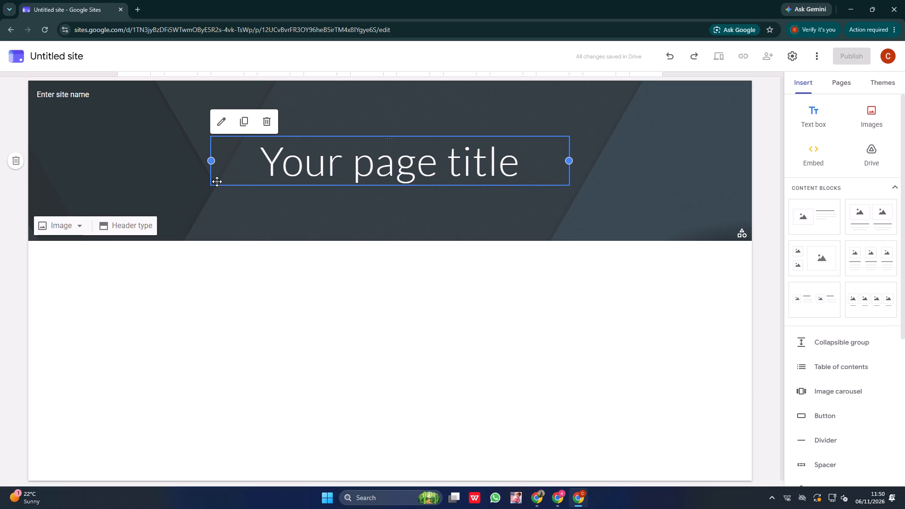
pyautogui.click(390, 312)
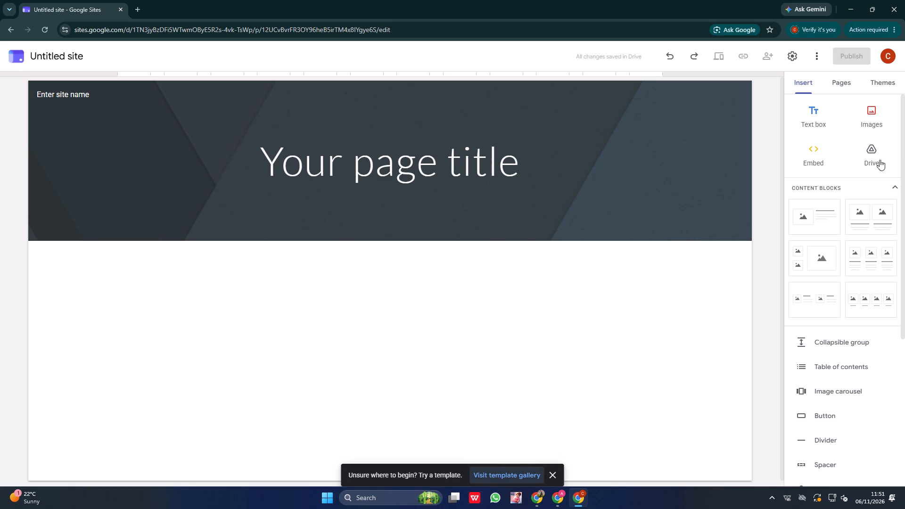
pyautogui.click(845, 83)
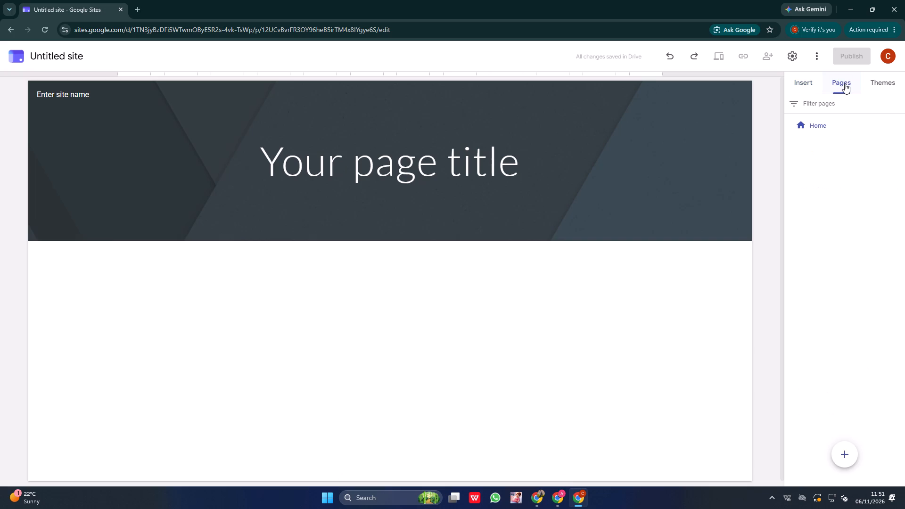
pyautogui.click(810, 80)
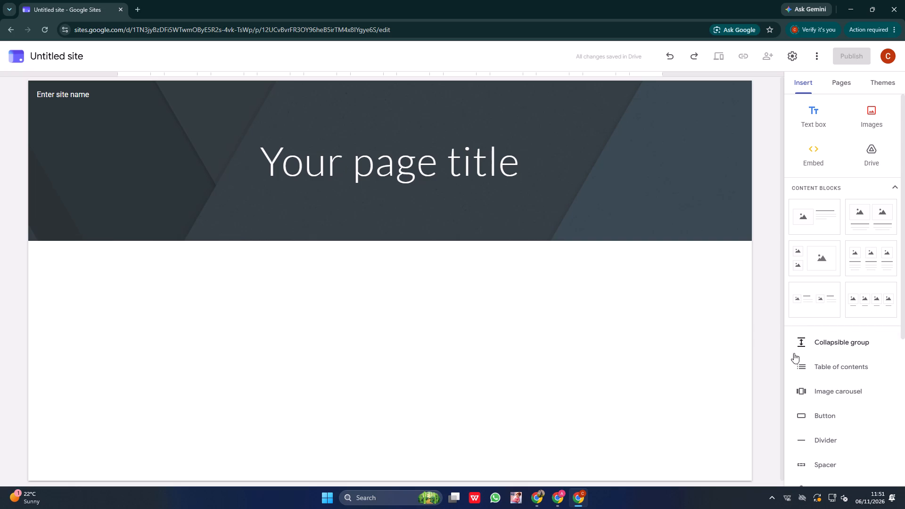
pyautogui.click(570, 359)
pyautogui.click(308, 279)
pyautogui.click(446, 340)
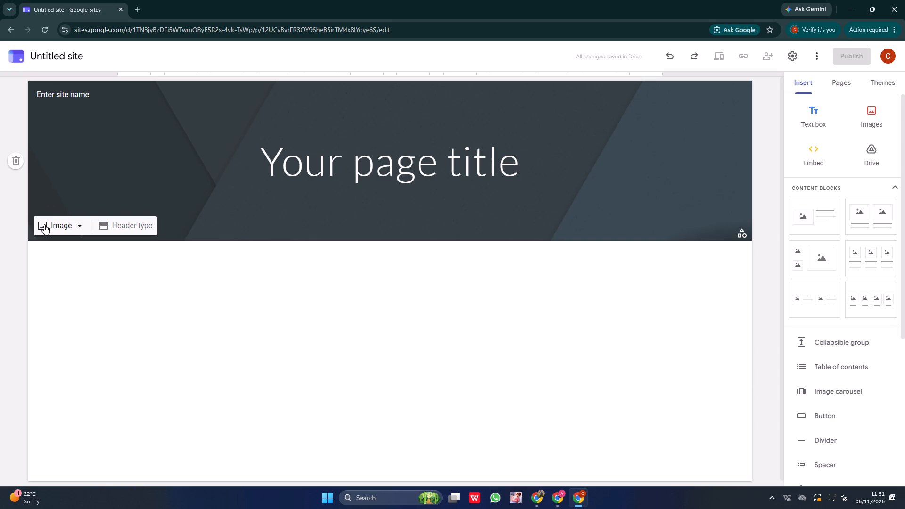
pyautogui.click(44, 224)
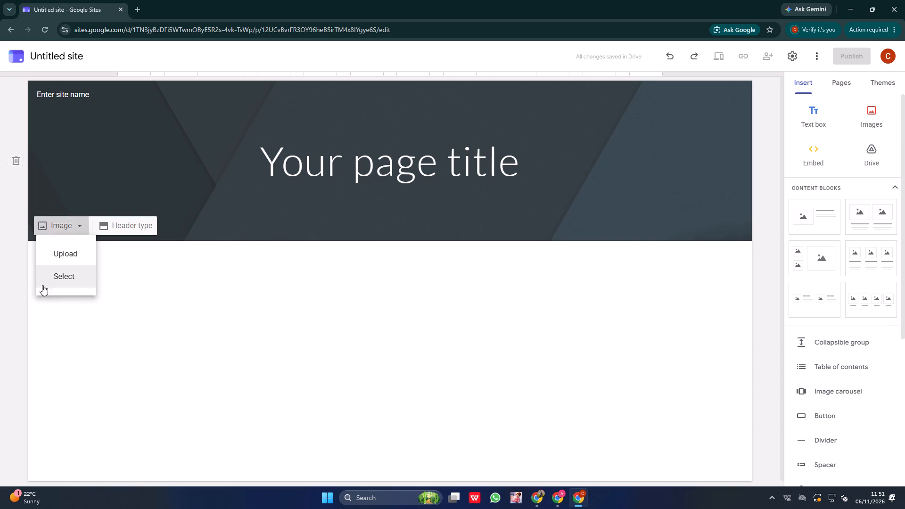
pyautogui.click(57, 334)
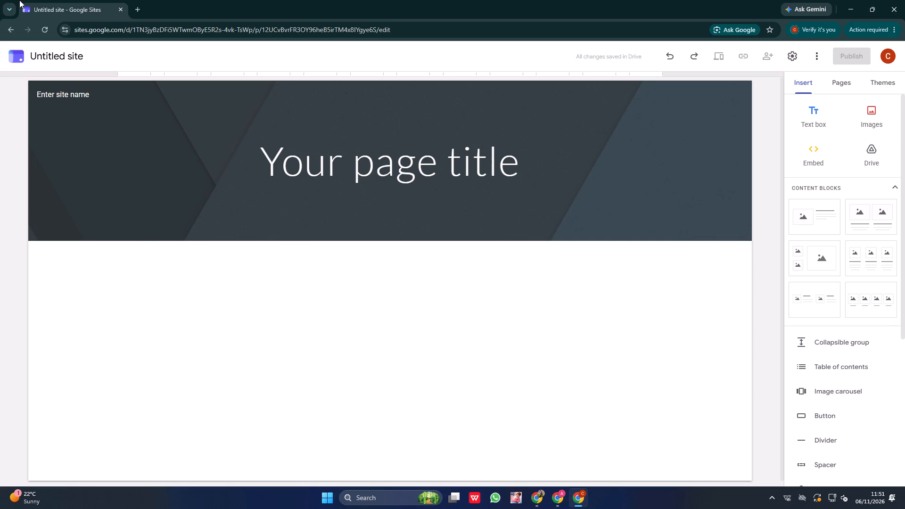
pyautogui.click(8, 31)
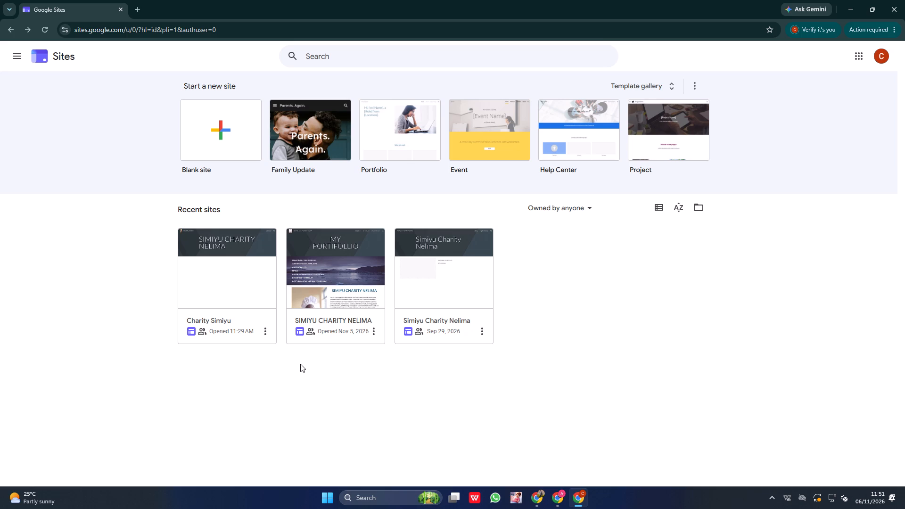
# Open the existing site with the MY PORTIFOLLIO header from the recent sites.
pyautogui.click(321, 287)
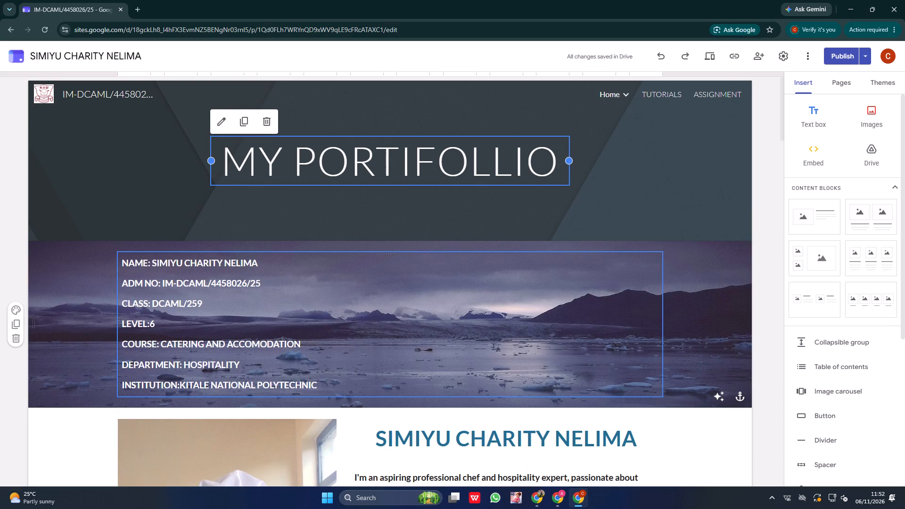
# Look over the upper part of the portfolio's Home page and the content elements available for insertion.
pyautogui.scroll(-13, 308, 340)
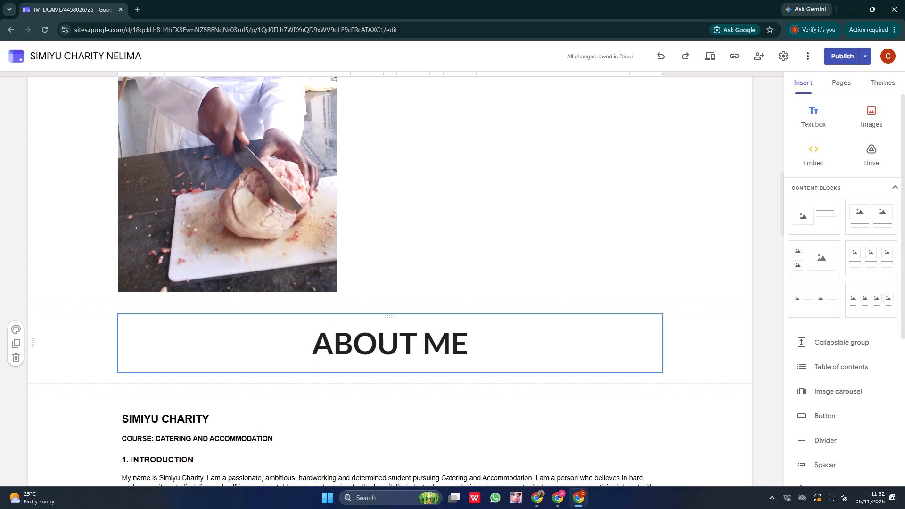
pyautogui.scroll(13, 308, 344)
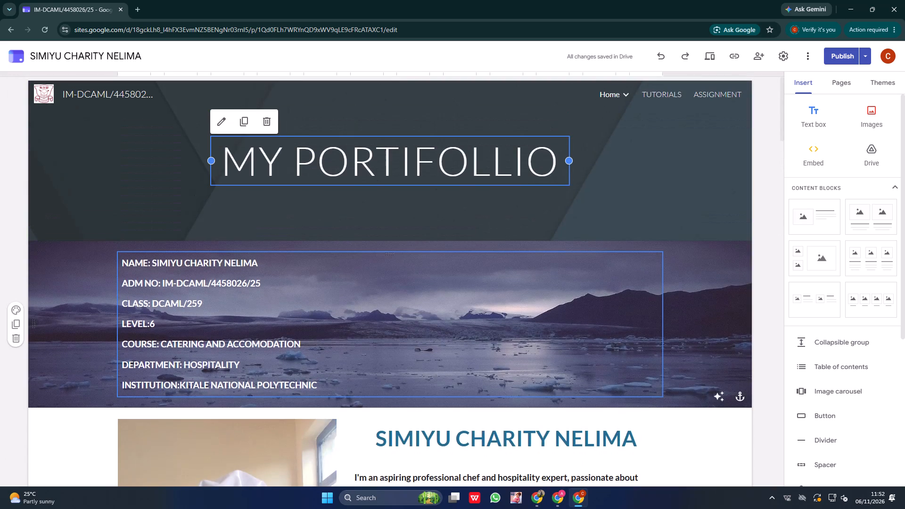
pyautogui.scroll(4, 306, 314)
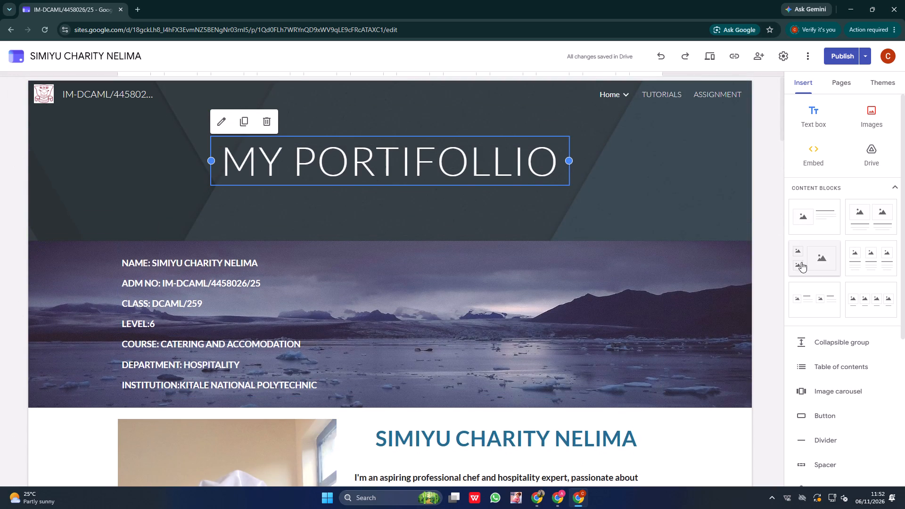
pyautogui.scroll(-3, 790, 291)
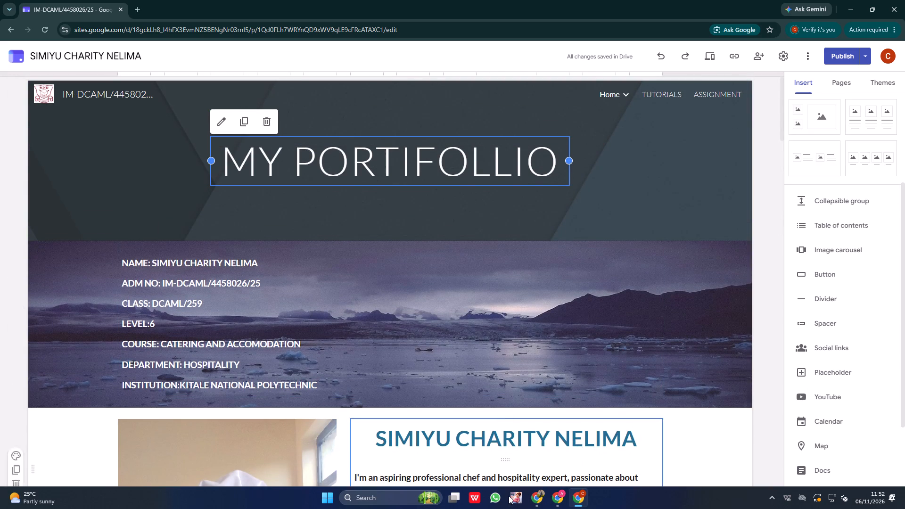
pyautogui.scroll(-19, 481, 491)
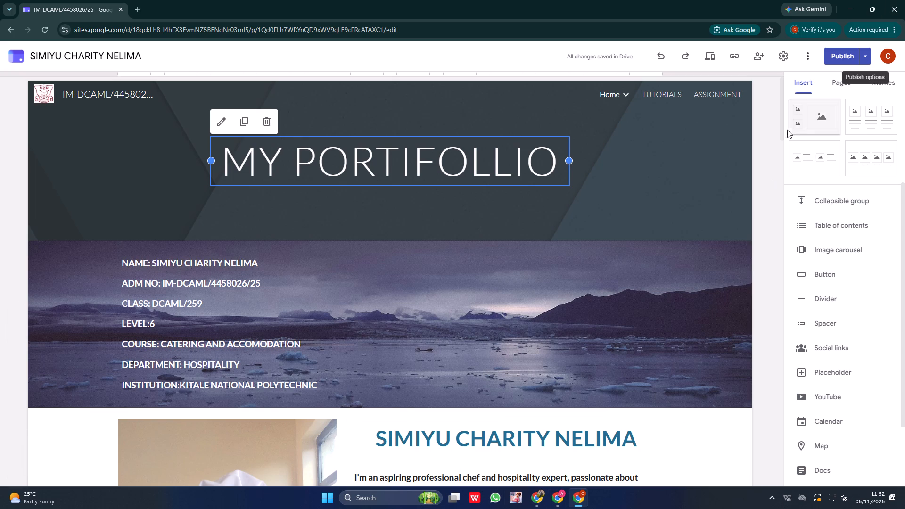
# Show the list of pages in the portfolio site.
pyautogui.click(836, 84)
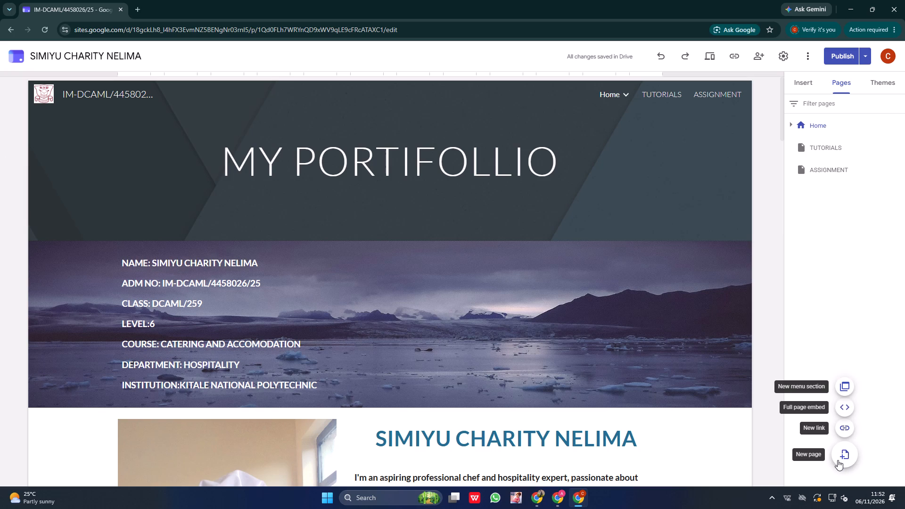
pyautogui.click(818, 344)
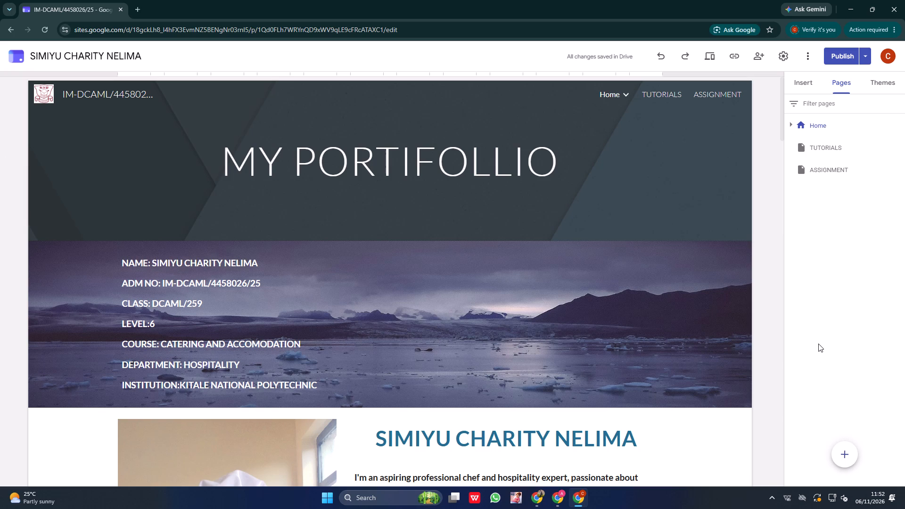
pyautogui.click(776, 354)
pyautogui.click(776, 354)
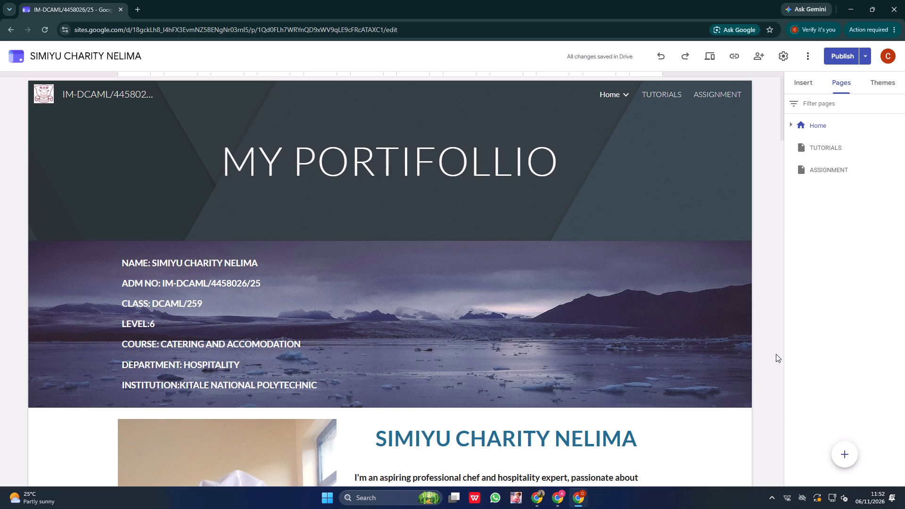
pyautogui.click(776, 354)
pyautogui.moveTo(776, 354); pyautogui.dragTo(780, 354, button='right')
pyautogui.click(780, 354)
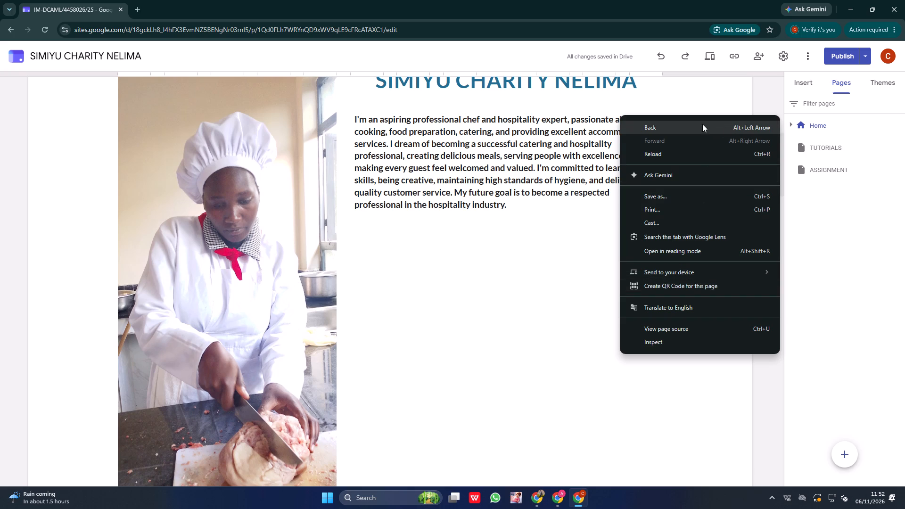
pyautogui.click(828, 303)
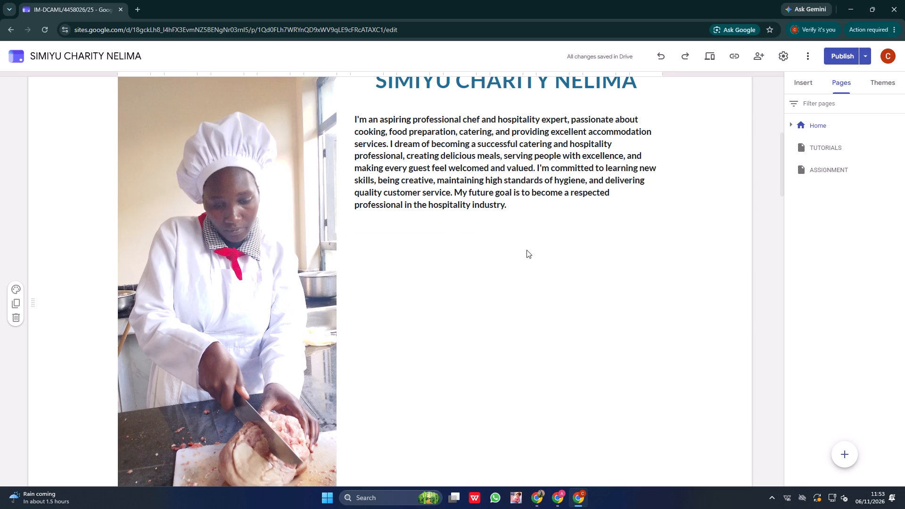
# Review the whole Home page, from the header and profile through the ABOUT ME sections to the footer.
pyautogui.scroll(-6, 209, 220)
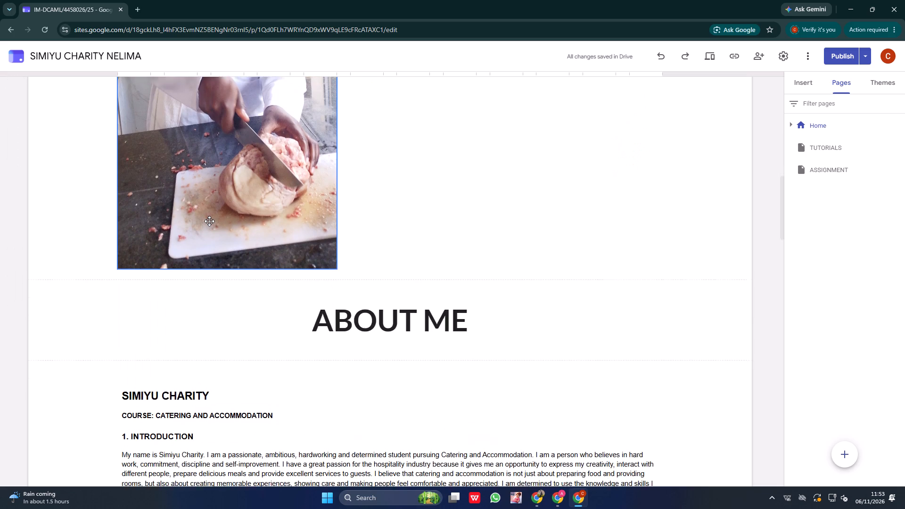
pyautogui.scroll(1, 208, 217)
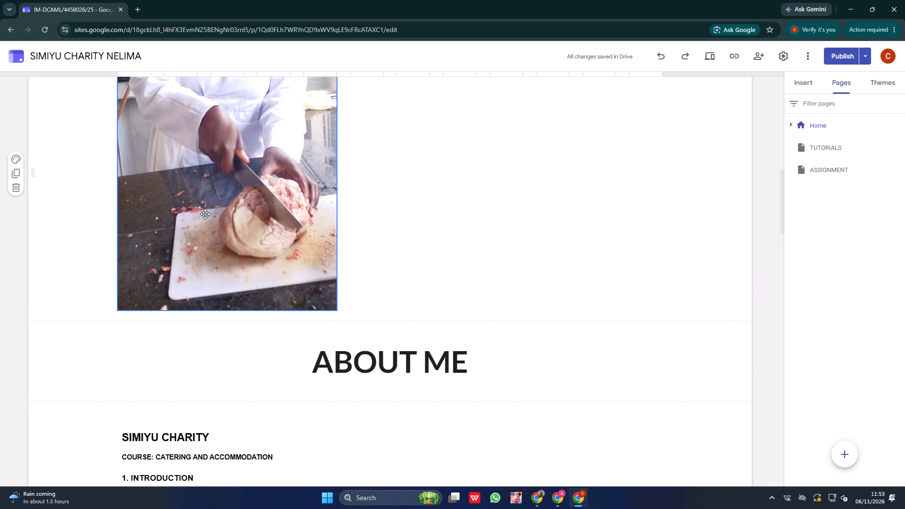
pyautogui.scroll(5, 205, 214)
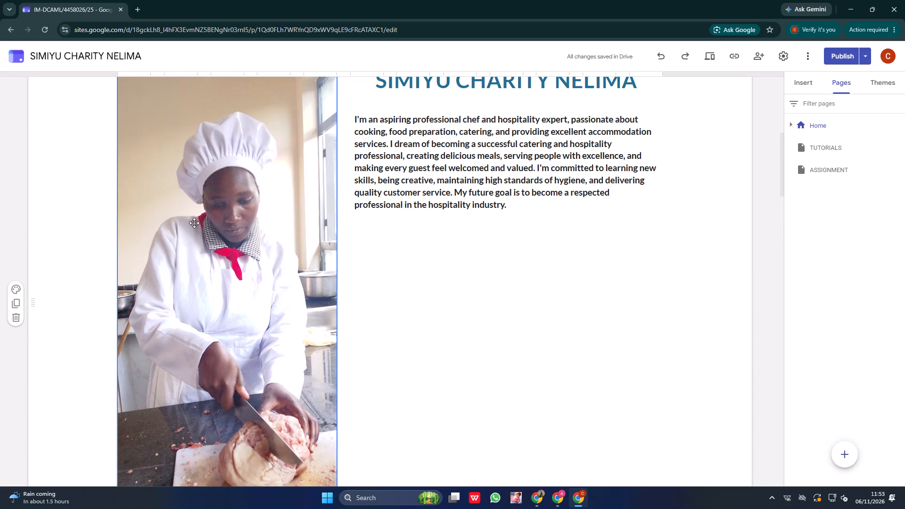
pyautogui.scroll(12, 196, 222)
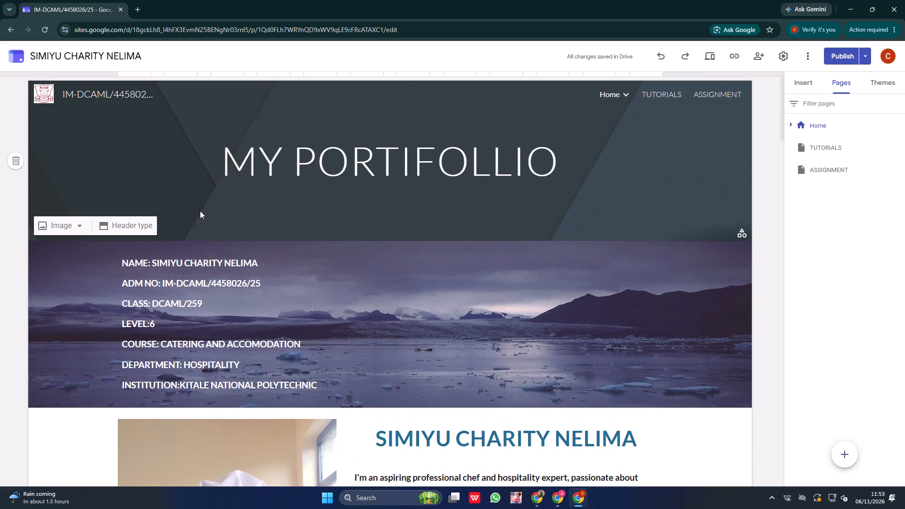
pyautogui.scroll(3, 198, 211)
pyautogui.scroll(-4, 198, 211)
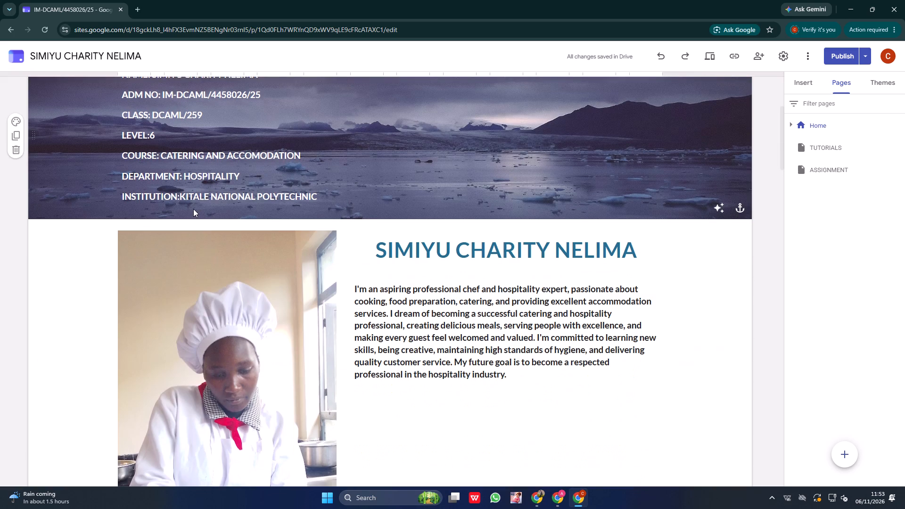
pyautogui.scroll(-11, 184, 214)
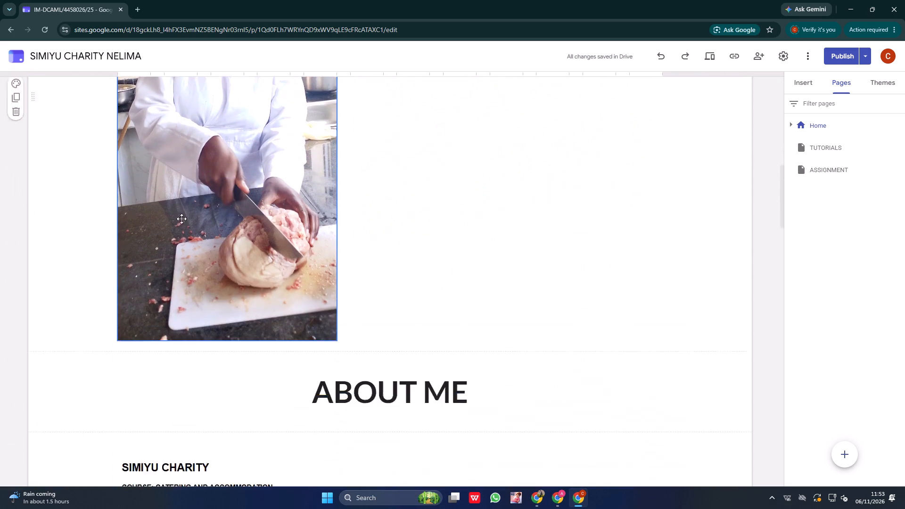
pyautogui.scroll(-13, 181, 219)
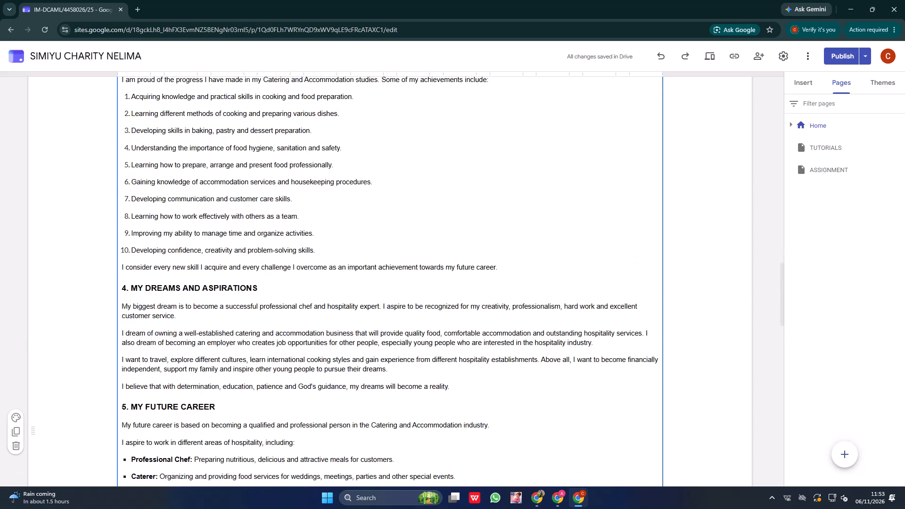
pyautogui.scroll(-8, 175, 225)
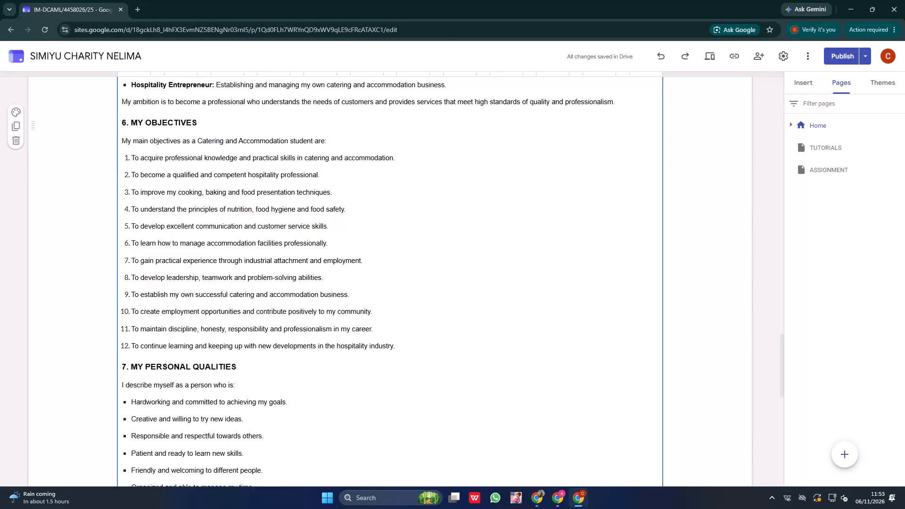
pyautogui.scroll(-4, 172, 226)
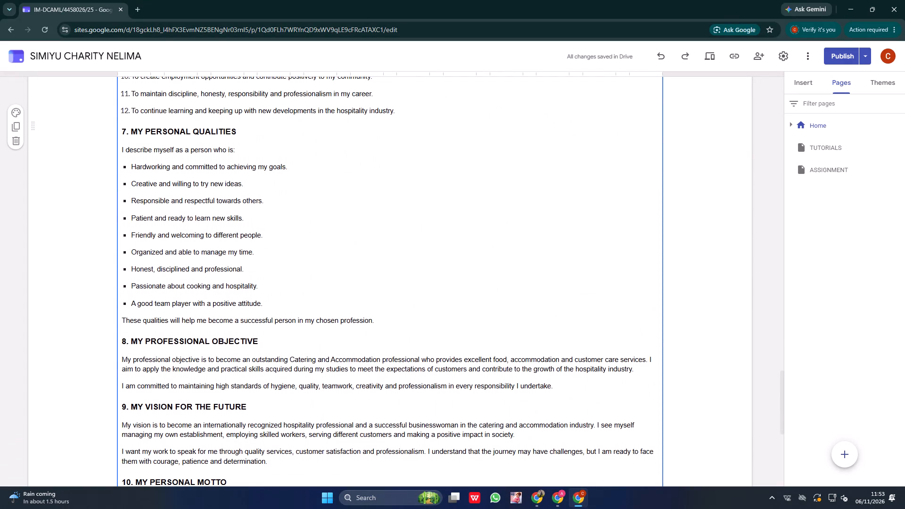
pyautogui.scroll(-8, 169, 239)
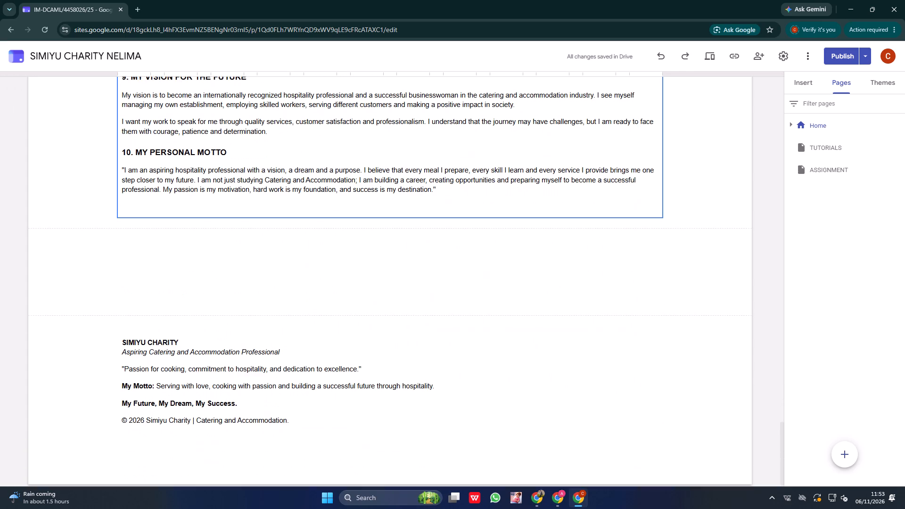
pyautogui.scroll(-3, 167, 238)
pyautogui.scroll(10, 167, 238)
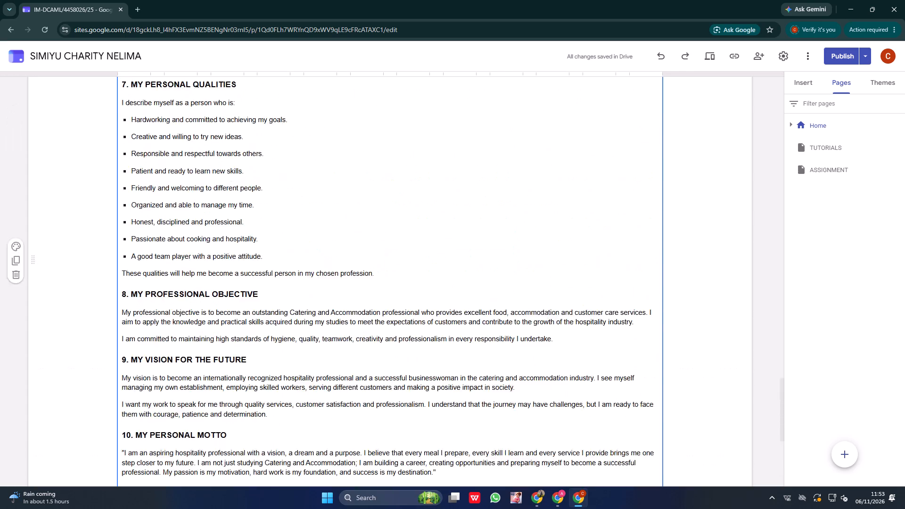
pyautogui.scroll(17, 170, 209)
pyautogui.scroll(6, 145, 205)
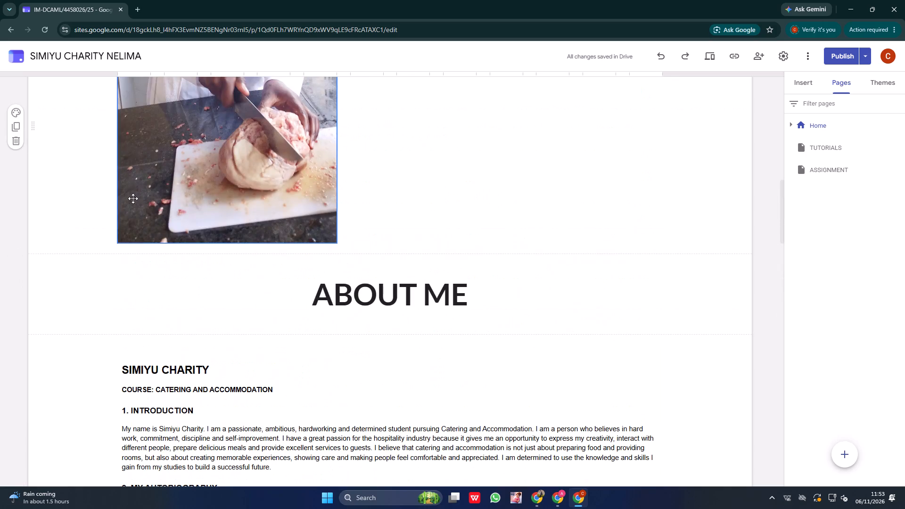
pyautogui.scroll(11, 126, 202)
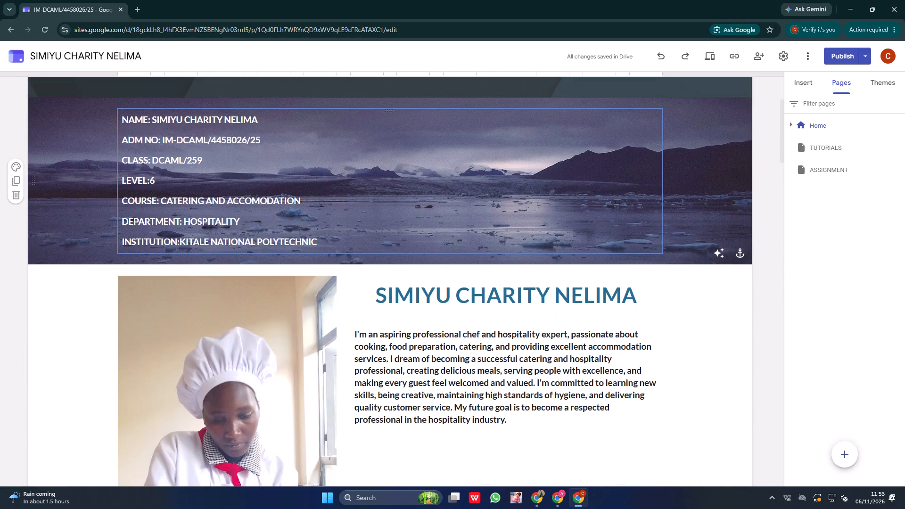
pyautogui.scroll(16, 127, 199)
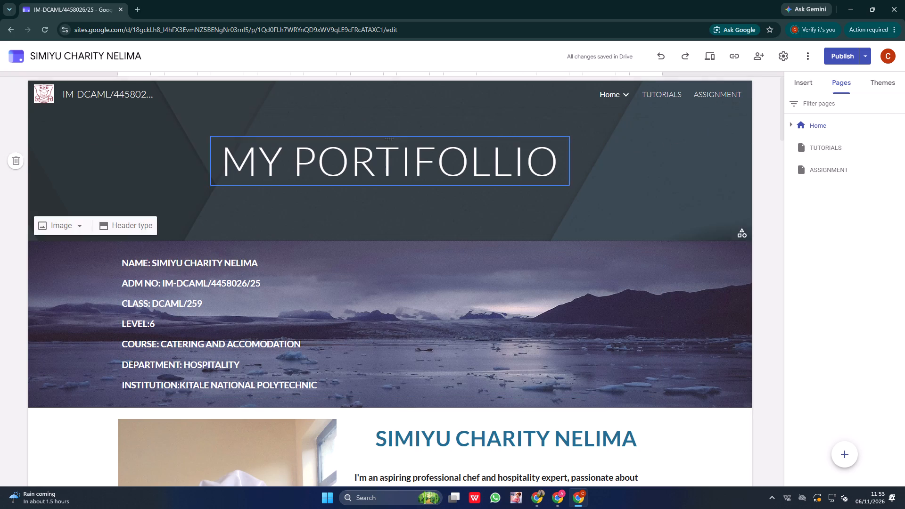
# Expand the Home page in the page list to show its subpages.
pyautogui.click(791, 123)
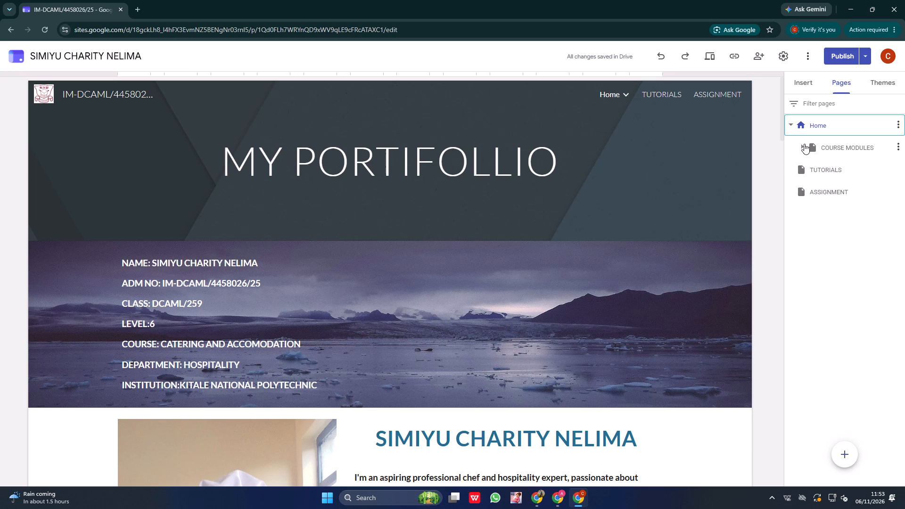
# Open the FORMMATIVE ASSESSEMENT subpage of UNIT 3 (food science and nutrition), found in MODULE 3 of COURSE MODULES.
pyautogui.click(801, 146)
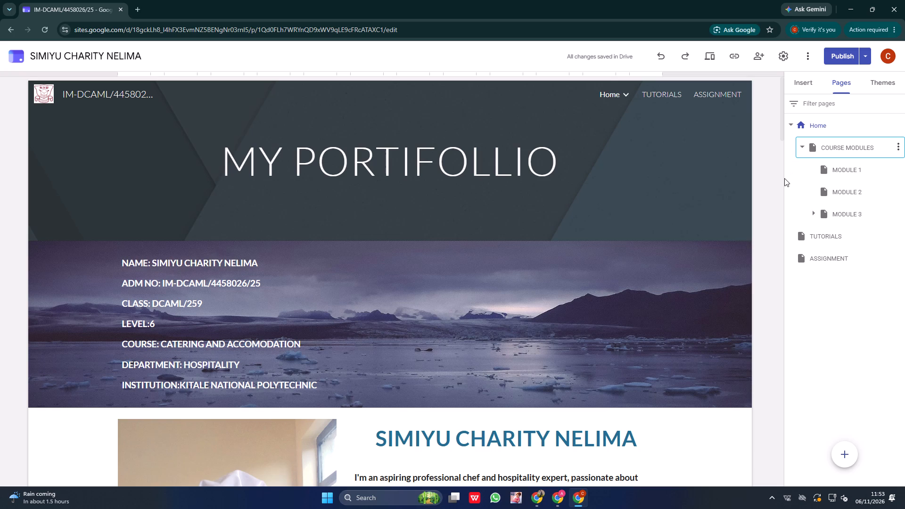
pyautogui.click(812, 213)
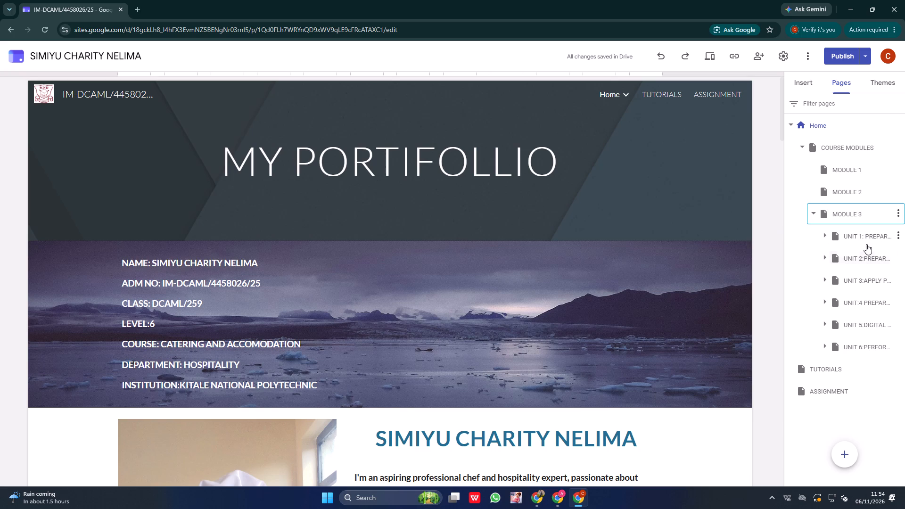
pyautogui.click(859, 278)
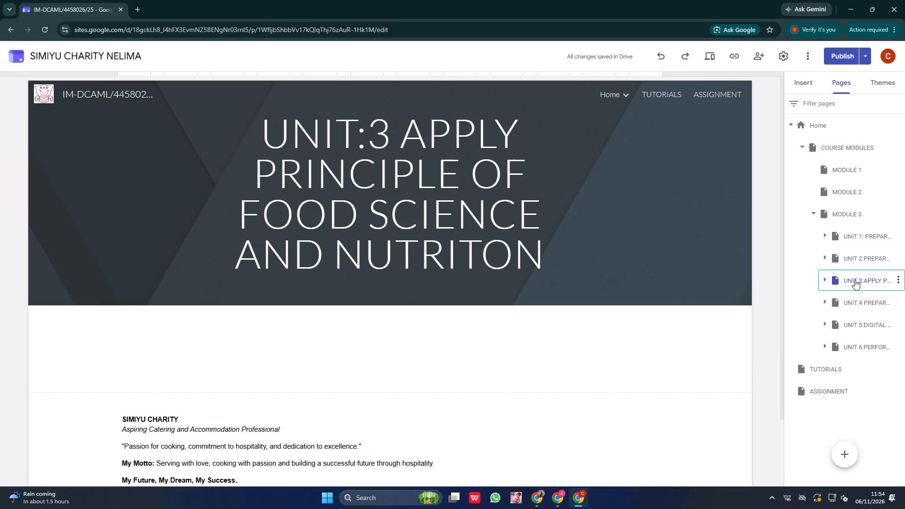
pyautogui.click(824, 280)
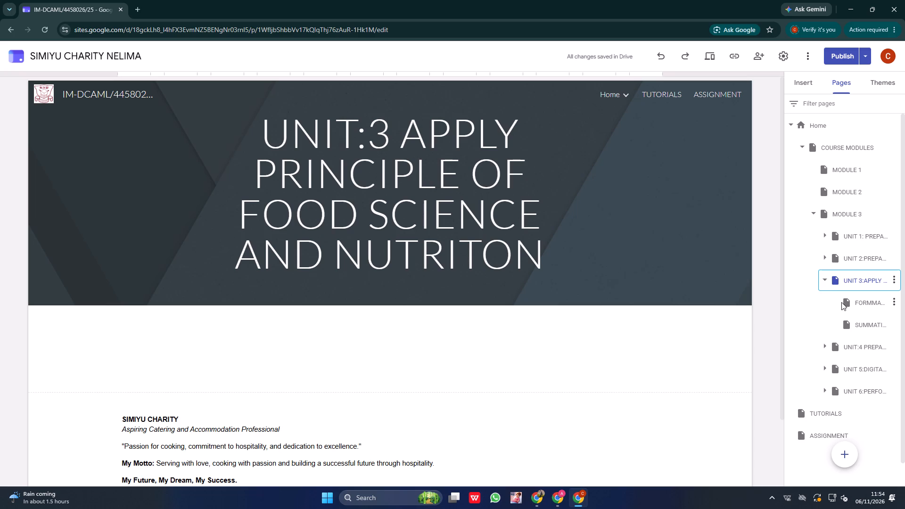
pyautogui.click(856, 301)
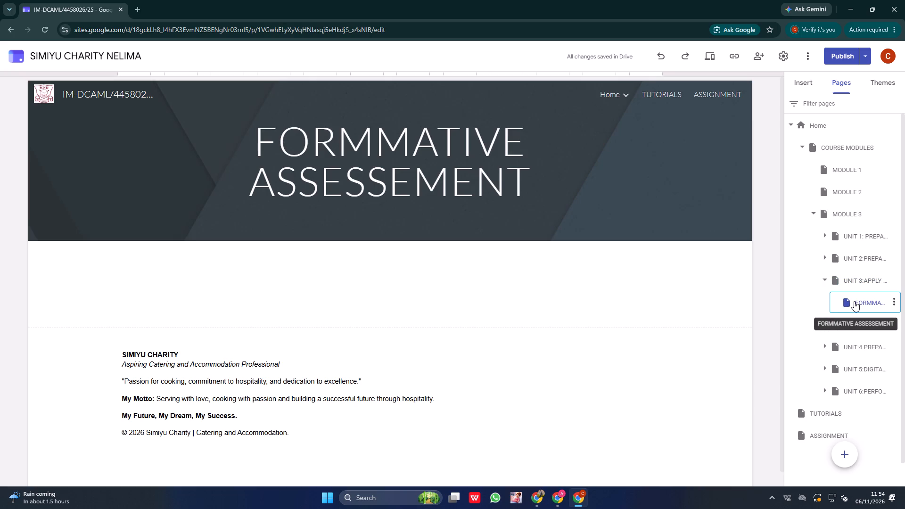
pyautogui.click(854, 301)
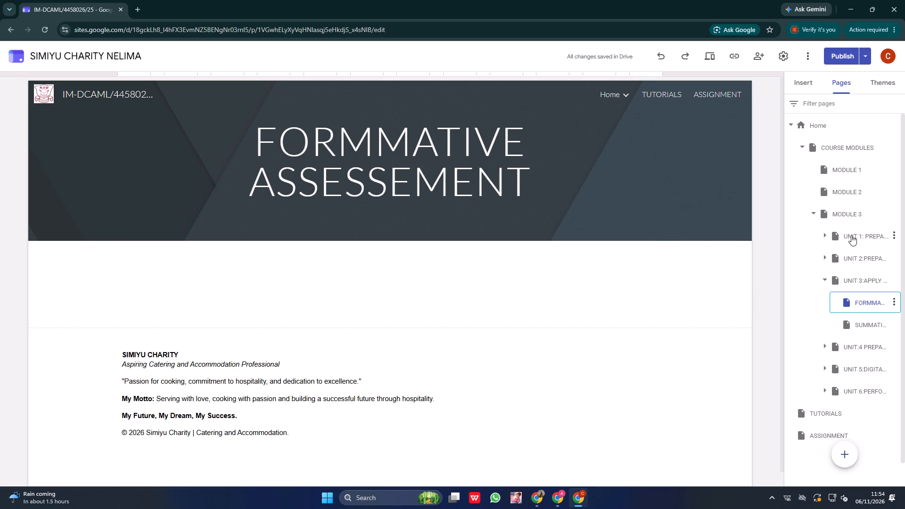
# Add a three-column layout block with image placeholders and text captions to the FORMMATIVE ASSESSEMENT page.
pyautogui.click(800, 83)
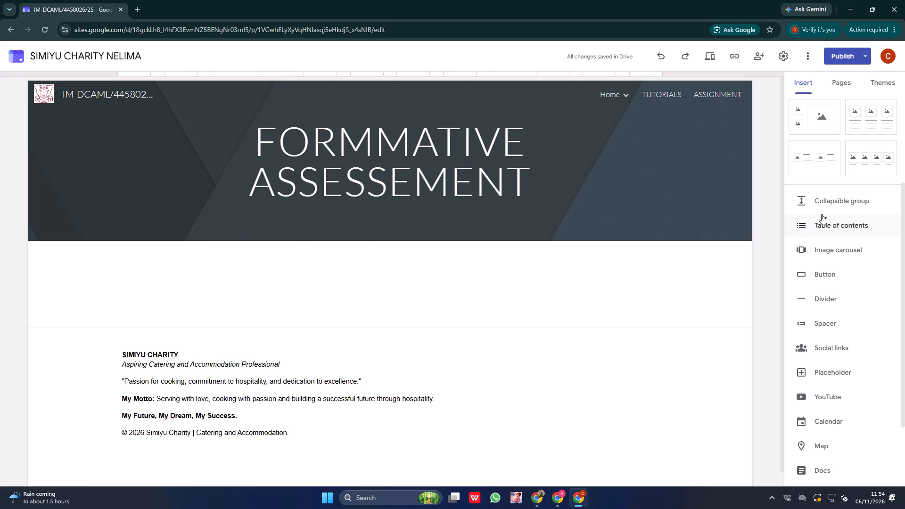
pyautogui.click(866, 115)
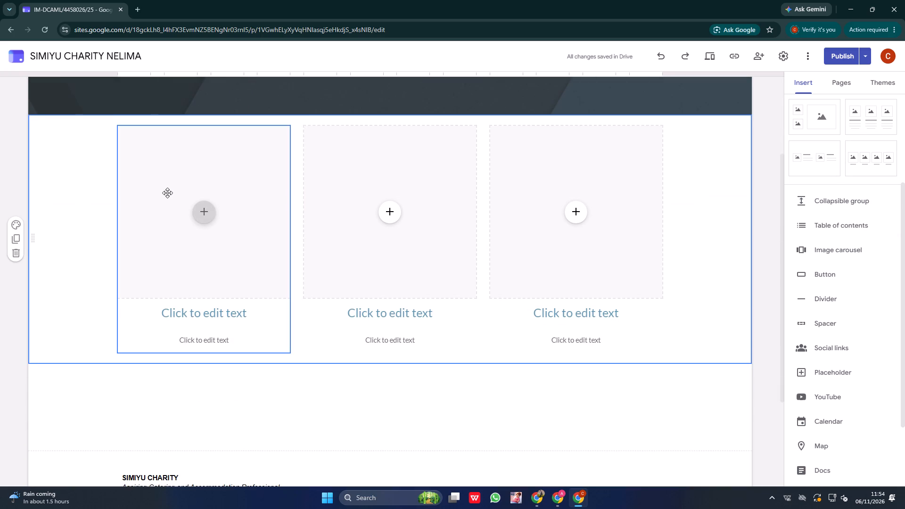
# Insert the Google Drive file "food science and nutrition assessment 1pdf" into the first column's placeholder.
pyautogui.click(207, 217)
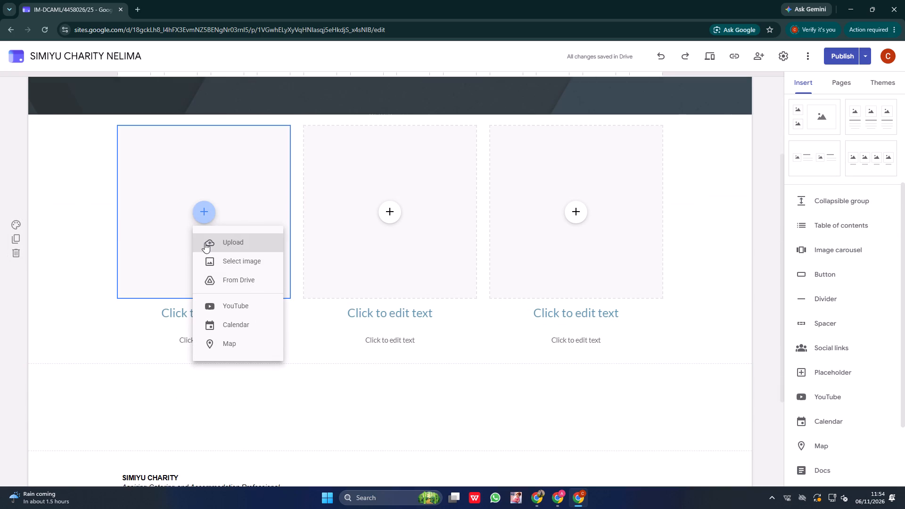
pyautogui.click(214, 278)
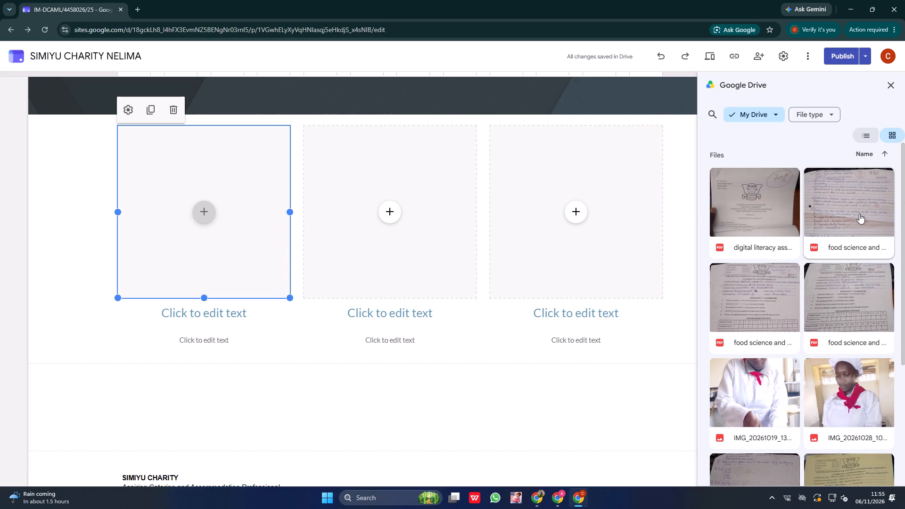
pyautogui.click(842, 244)
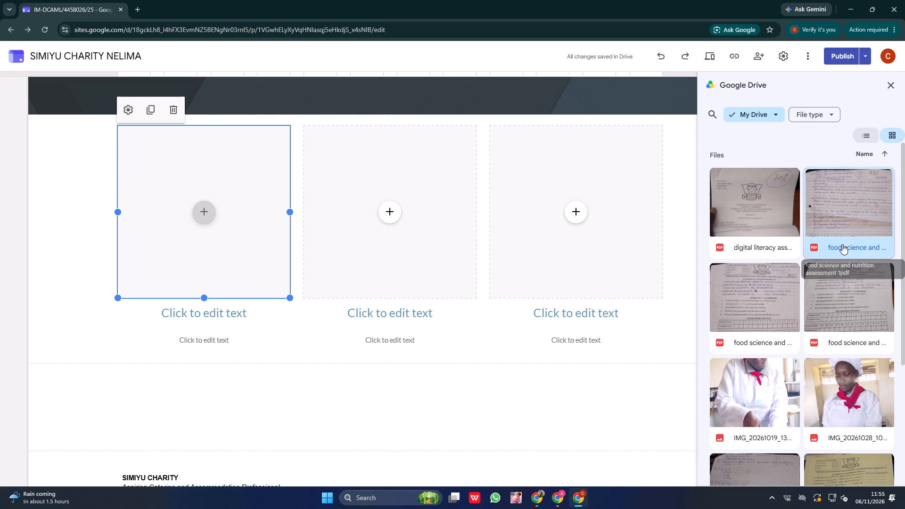
pyautogui.moveTo(797, 369); pyautogui.dragTo(758, 423)
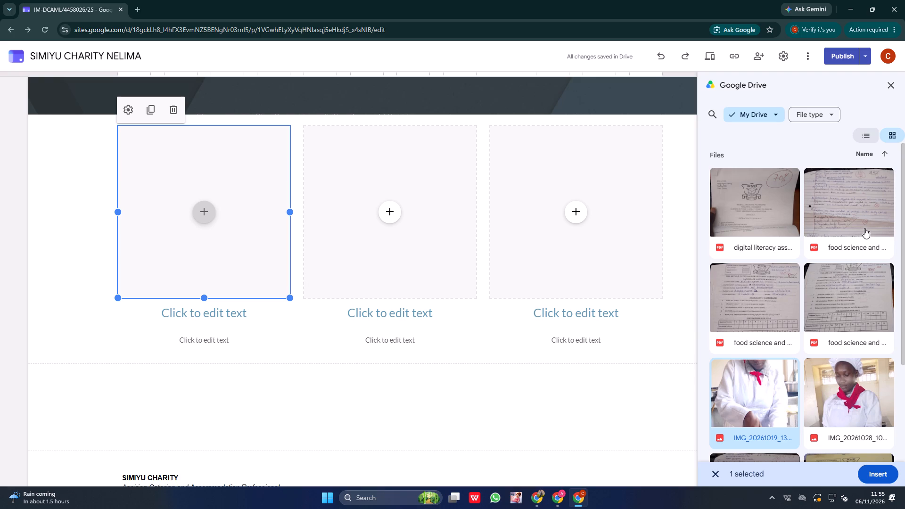
pyautogui.click(851, 245)
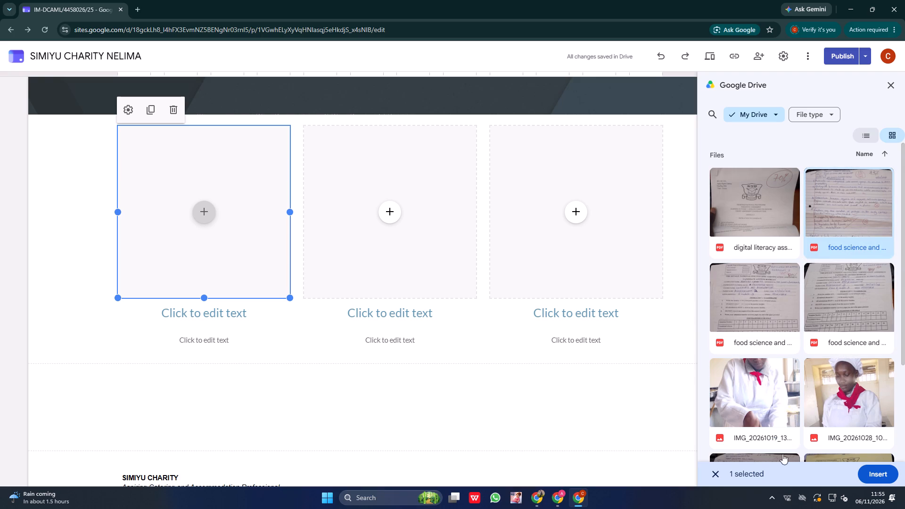
pyautogui.click(878, 469)
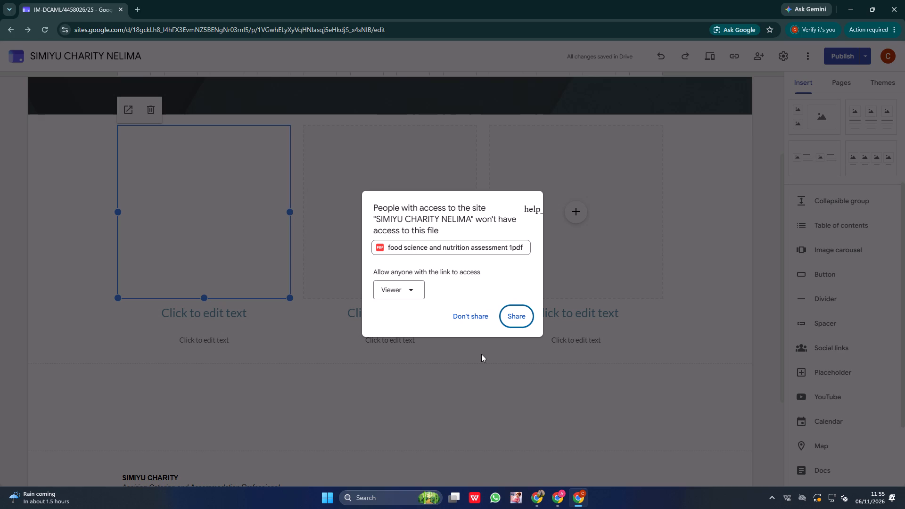
# Share the inserted assessment PDF with anyone who has the link, giving Commenter access.
pyautogui.click(380, 293)
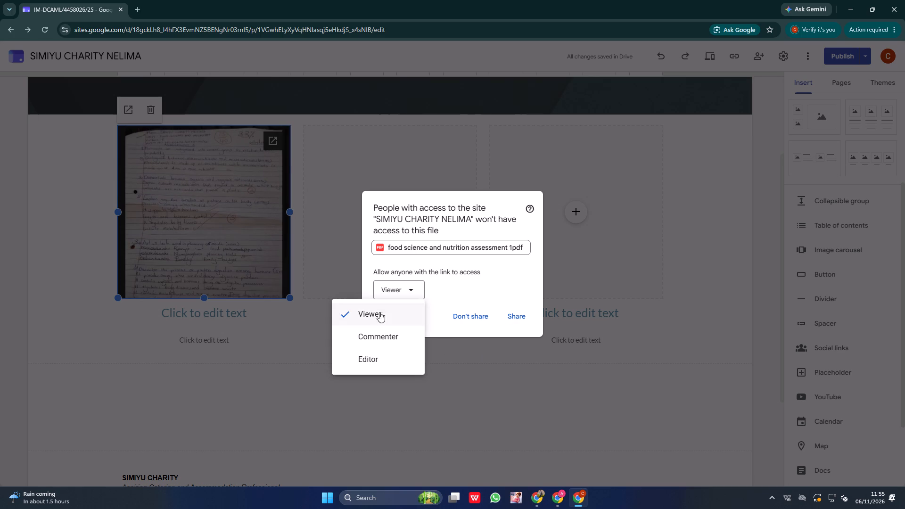
pyautogui.click(378, 333)
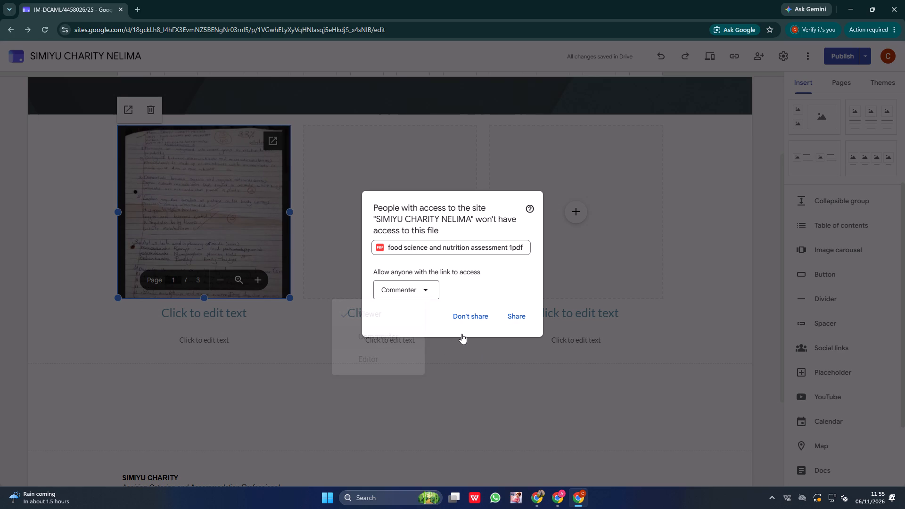
pyautogui.click(523, 318)
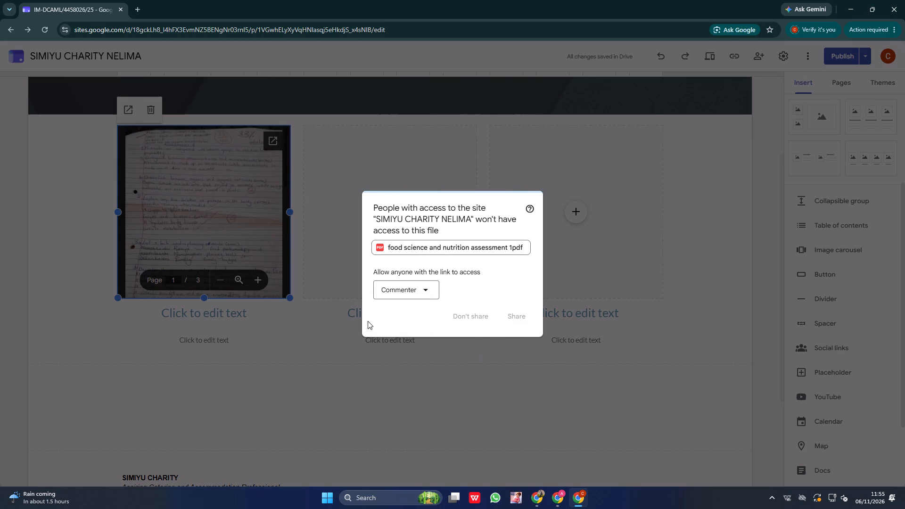
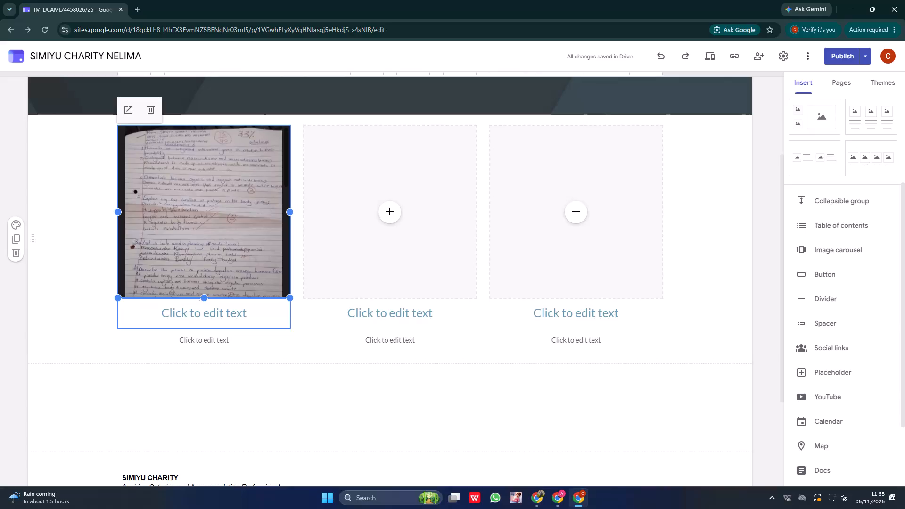
# Enter the heading "ASSESSMENT 1" under the assessment PDF in the first column, aligned to its left edge.
pyautogui.click(197, 317)
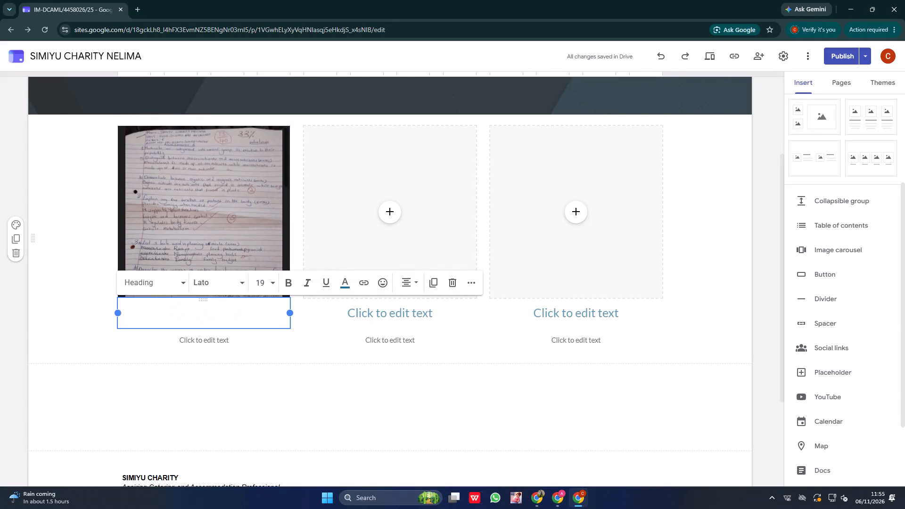
pyautogui.write('ass')
pyautogui.press('BackSpace')
pyautogui.press('BackSpace')
pyautogui.press('BackSpace')
pyautogui.press('BackSpace')
pyautogui.press('BackSpace')
pyautogui.press('BackSpace')
pyautogui.press('BackSpace')
pyautogui.press('BackSpace')
pyautogui.press('BackSpace')
pyautogui.press('BackSpace')
pyautogui.press('BackSpace')
pyautogui.press('BackSpace')
pyautogui.press('BackSpace')
pyautogui.press('BackSpace')
pyautogui.press('BackSpace')
pyautogui.press('BackSpace')
pyautogui.press('BackSpace')
pyautogui.press('BackSpace')
pyautogui.press('BackSpace')
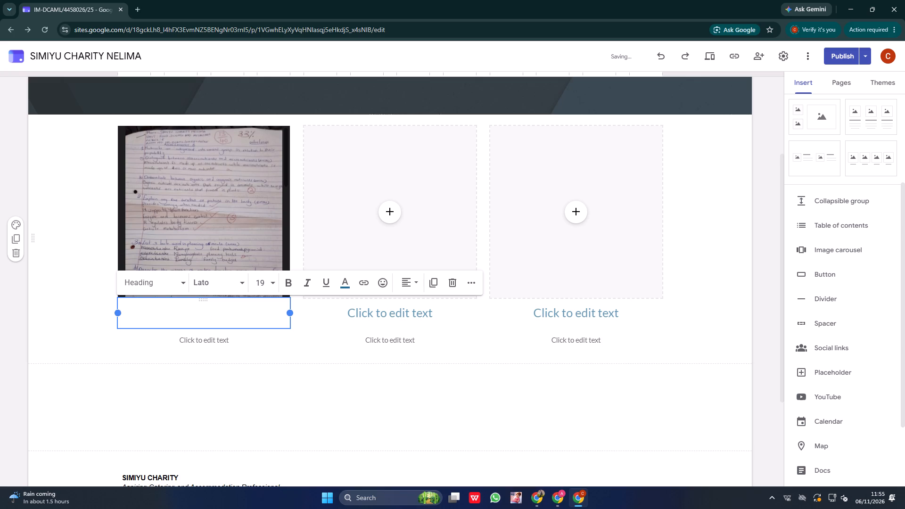
pyautogui.write('ASSESS')
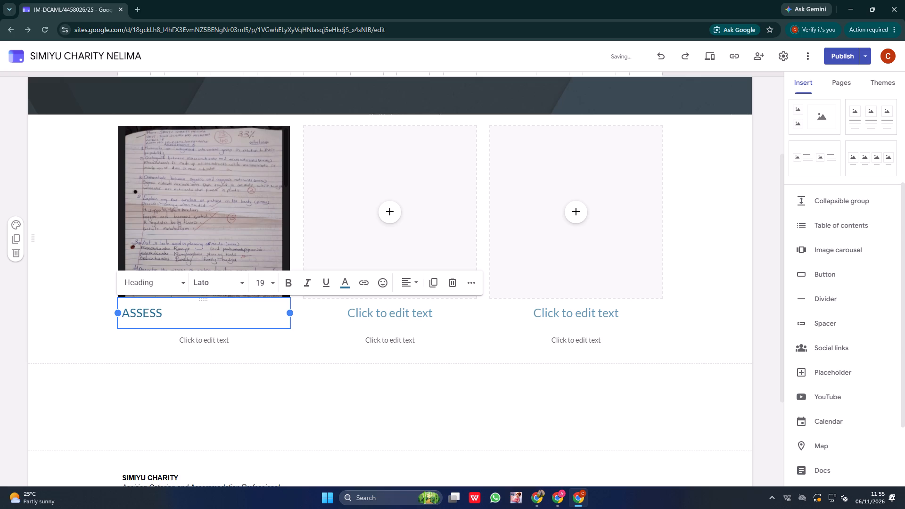
pyautogui.write('ME')
pyautogui.write('NT')
pyautogui.press('space')
pyautogui.press('1')
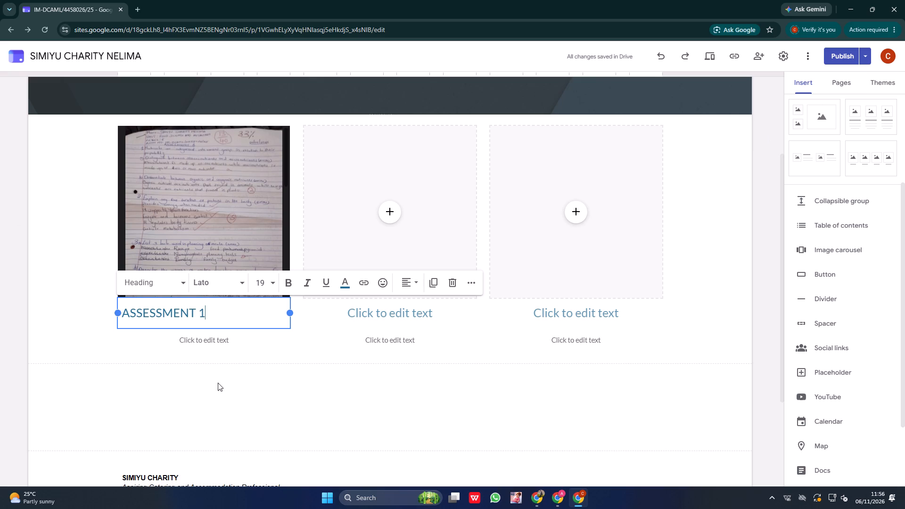
# Insert the Google Drive PDF "food science and nutrition assessment 2" into the second column's placeholder.
pyautogui.click(396, 215)
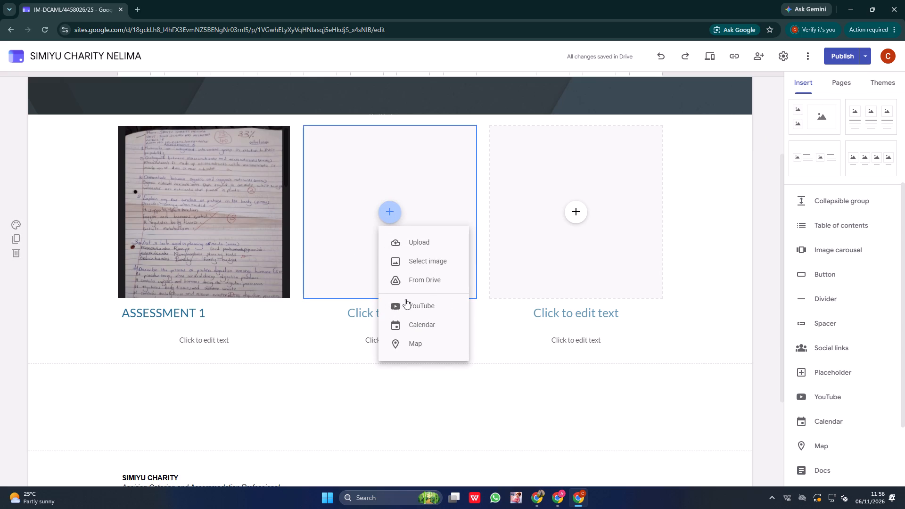
pyautogui.click(420, 277)
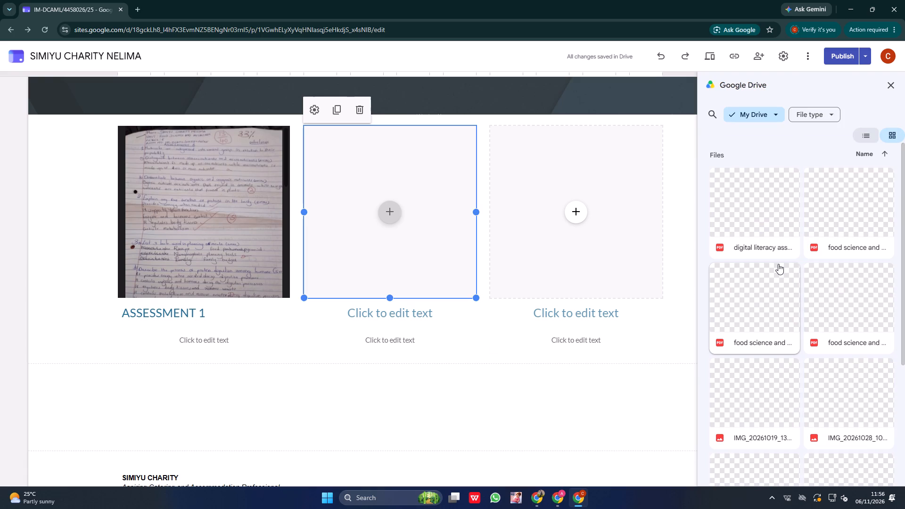
pyautogui.click(750, 314)
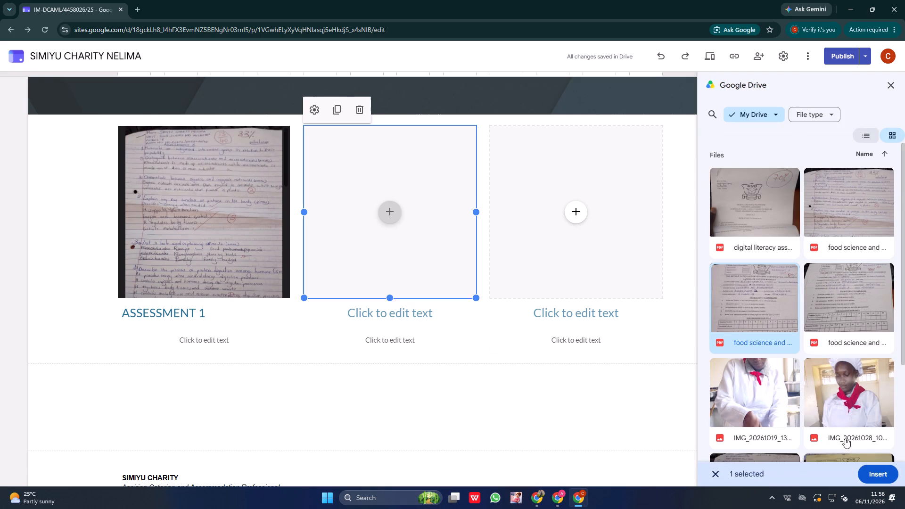
pyautogui.moveTo(864, 469); pyautogui.dragTo(851, 468)
pyautogui.moveTo(871, 472); pyautogui.dragTo(864, 472)
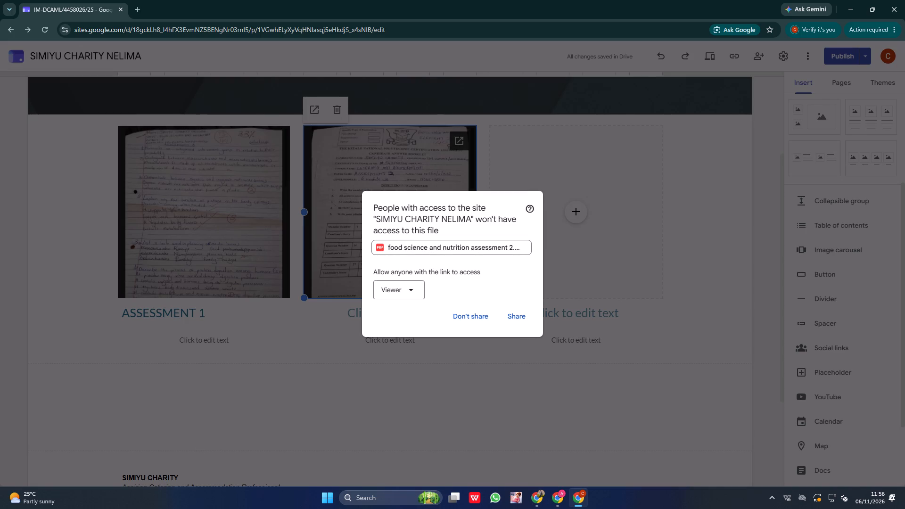
# Share the food science and nutrition assessment 2 PDF with anyone who has the link, giving Commenter access.
pyautogui.click(403, 293)
pyautogui.click(395, 335)
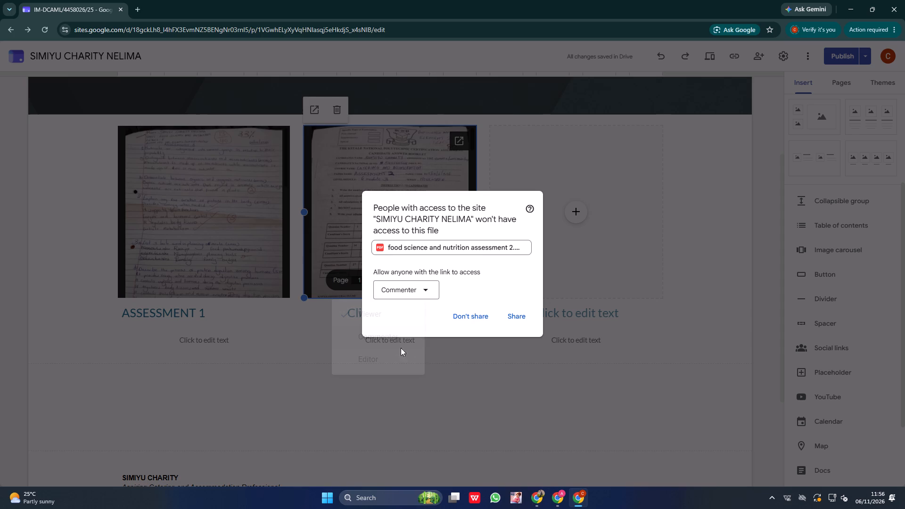
pyautogui.click(529, 313)
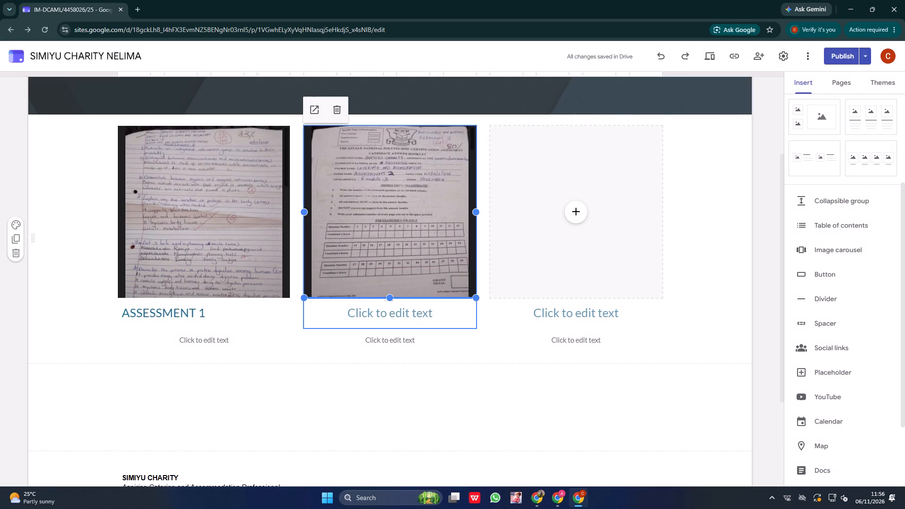
# Enter the heading "ASSESSMENT 2" under the PDF in the second column.
pyautogui.click(401, 313)
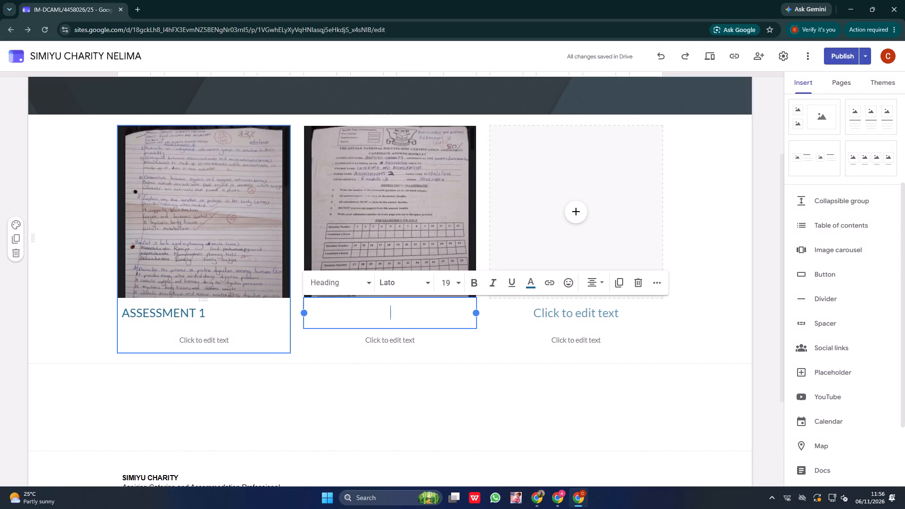
pyautogui.write('ASSESS')
pyautogui.write('MENT 2')
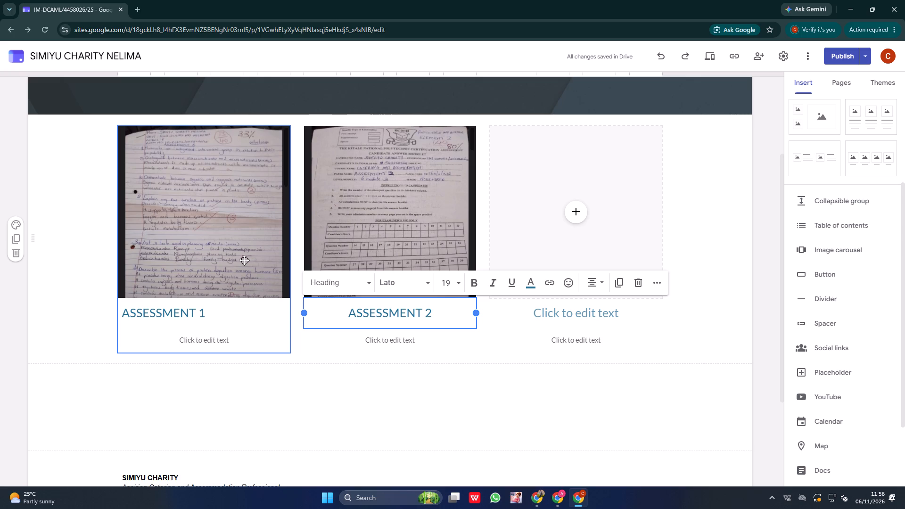
# Insert the Google Drive PDF "food science and nutrition assessment 3" into the third column's placeholder.
pyautogui.click(577, 214)
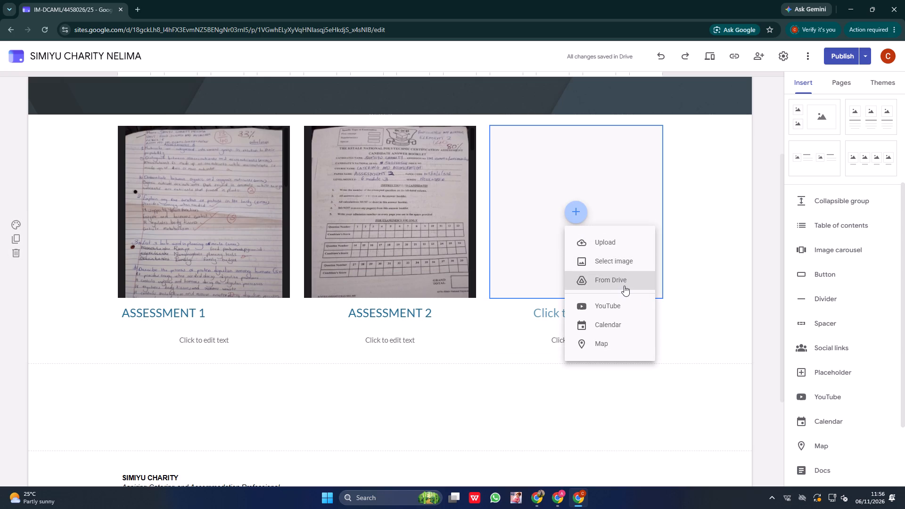
pyautogui.click(625, 284)
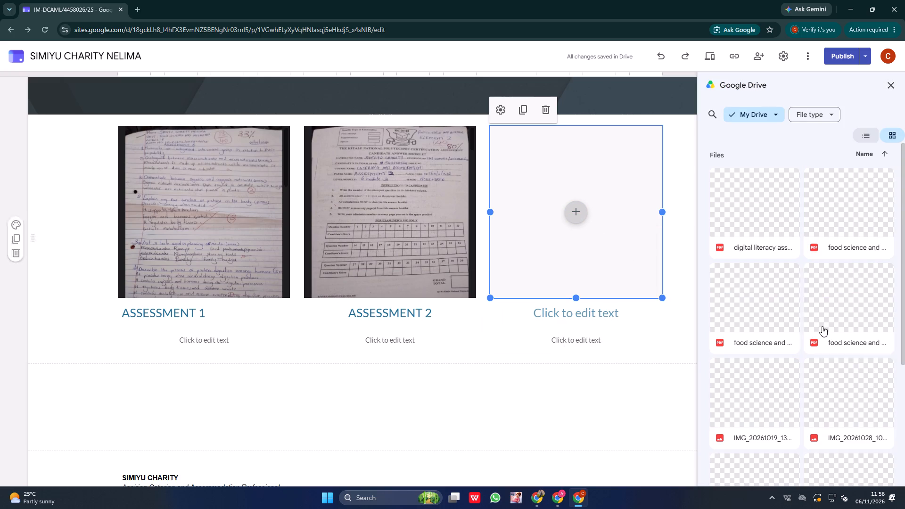
pyautogui.click(868, 328)
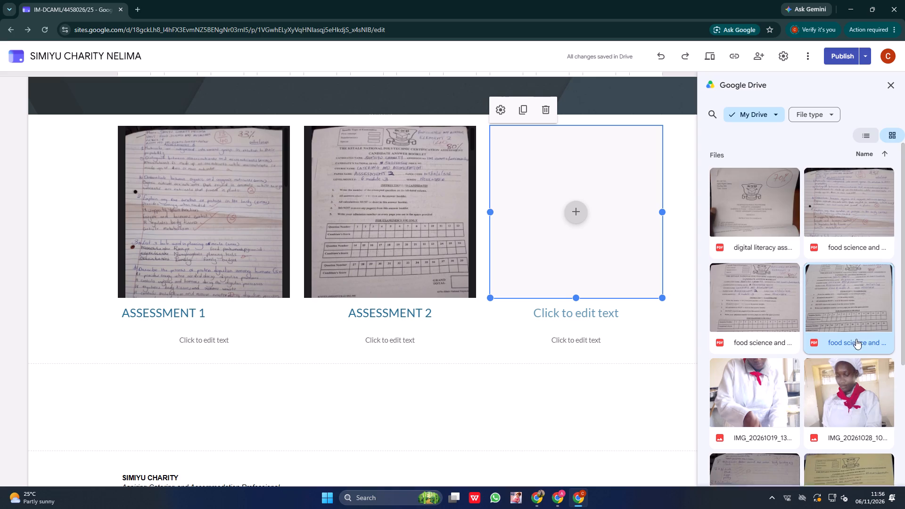
pyautogui.moveTo(886, 456); pyautogui.dragTo(879, 462)
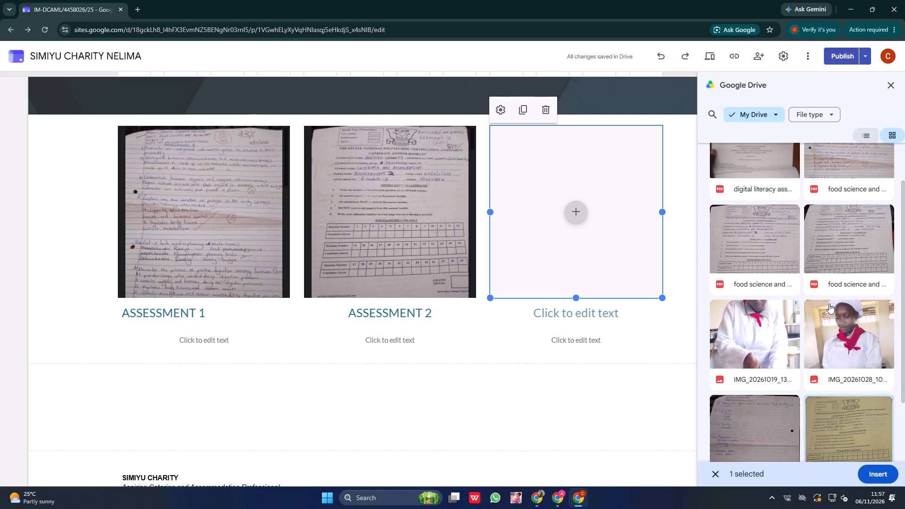
pyautogui.click(873, 244)
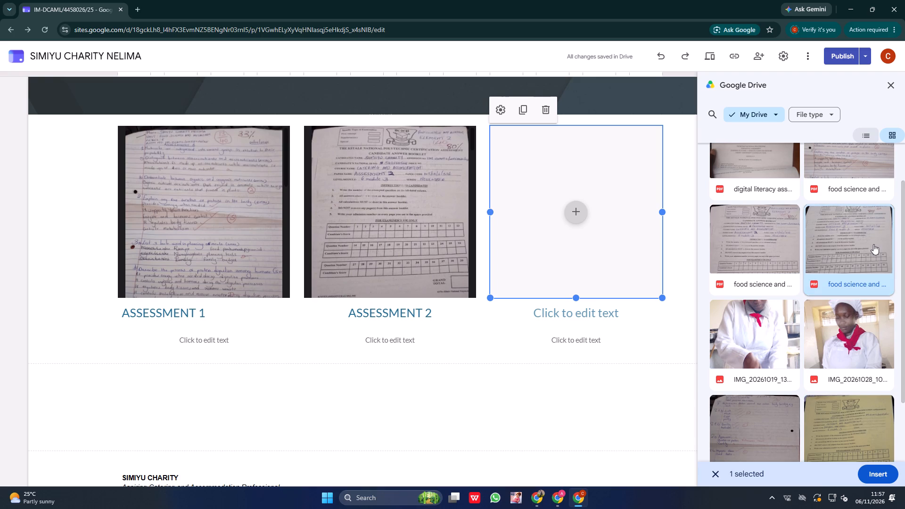
pyautogui.click(870, 468)
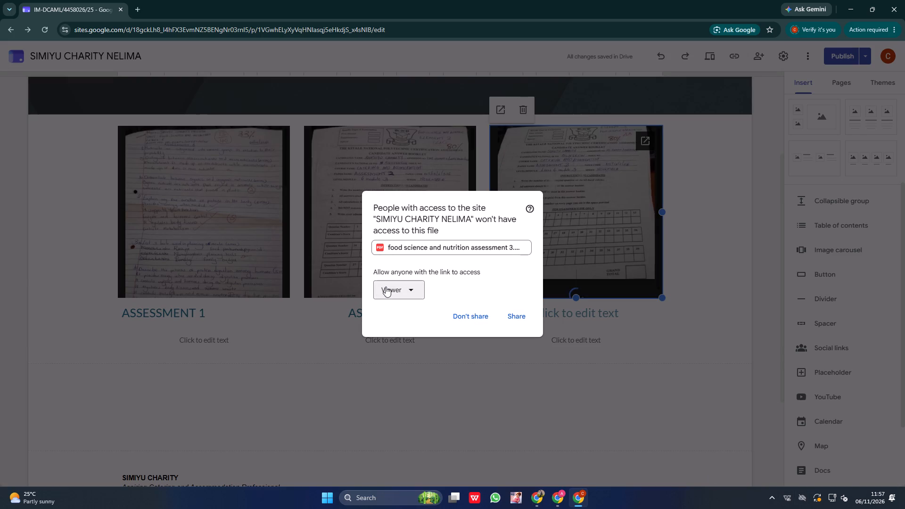
# Share the food science and nutrition assessment 3 PDF with anyone who has the link, giving Commenter access.
pyautogui.click(386, 287)
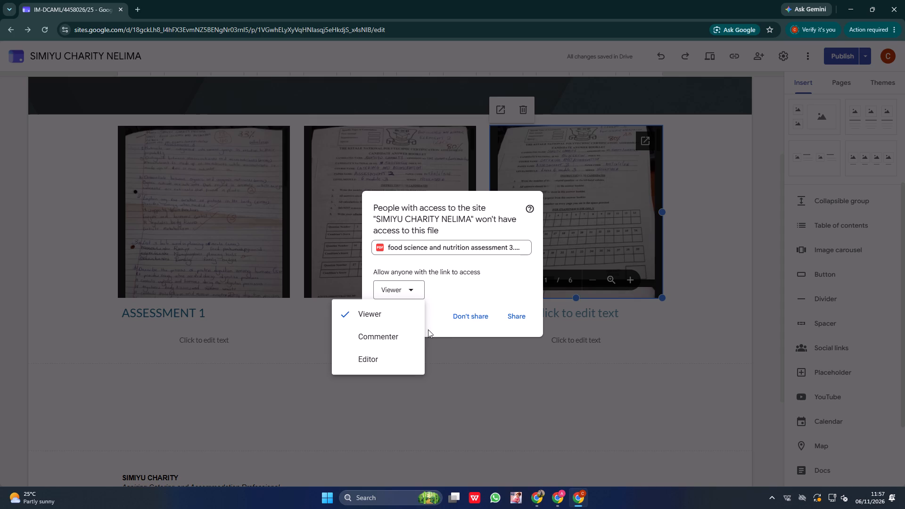
pyautogui.click(403, 332)
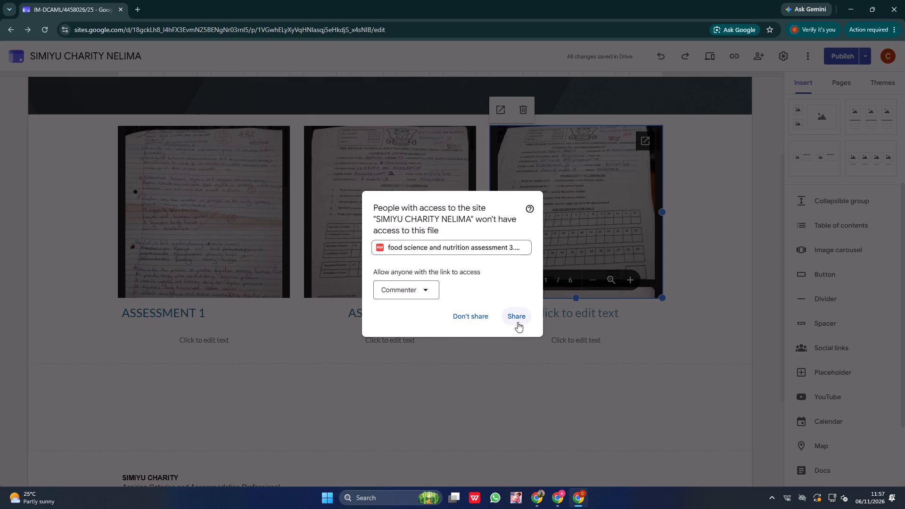
pyautogui.click(518, 322)
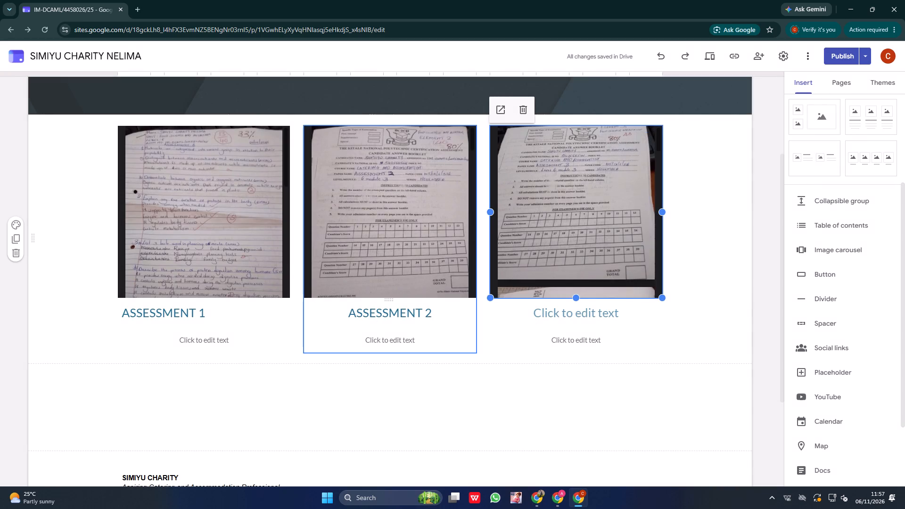
# Enter the heading "ASSESSMENT 3" under the PDF in the third column.
pyautogui.click(628, 317)
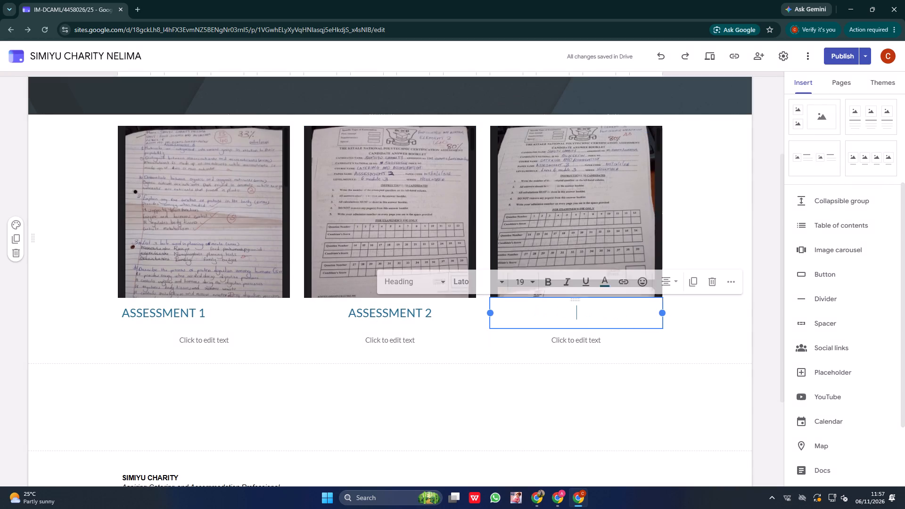
pyautogui.write('ASSESS')
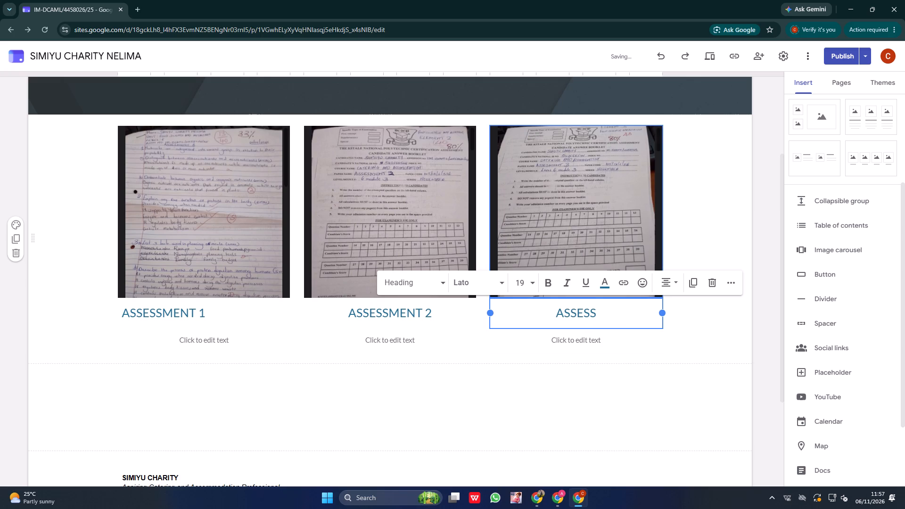
pyautogui.write('MENT')
pyautogui.press('space')
pyautogui.press('3')
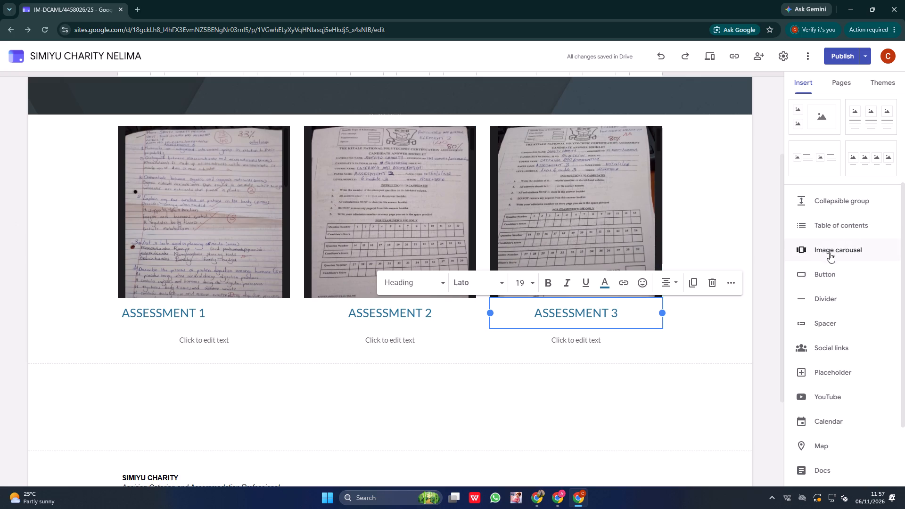
# Open the formative assessment page under UNIT 1: PREPARE MAIN MEAL in MODULE 3.
pyautogui.click(849, 84)
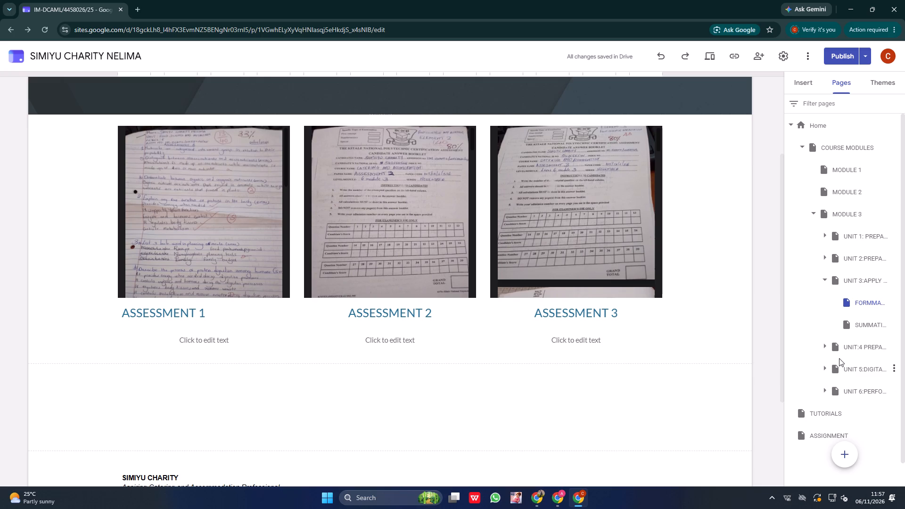
pyautogui.click(856, 342)
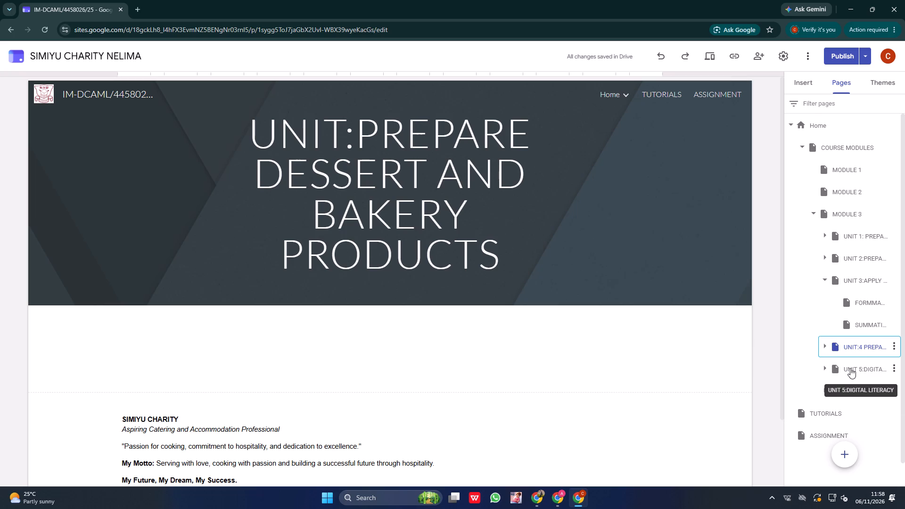
pyautogui.scroll(-4, 850, 369)
pyautogui.scroll(2, 849, 353)
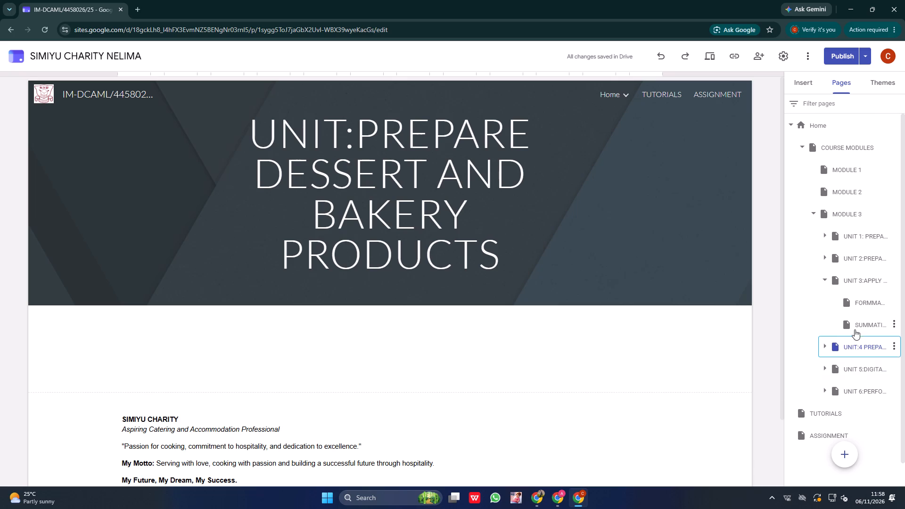
pyautogui.scroll(6, 851, 328)
pyautogui.scroll(-3, 857, 311)
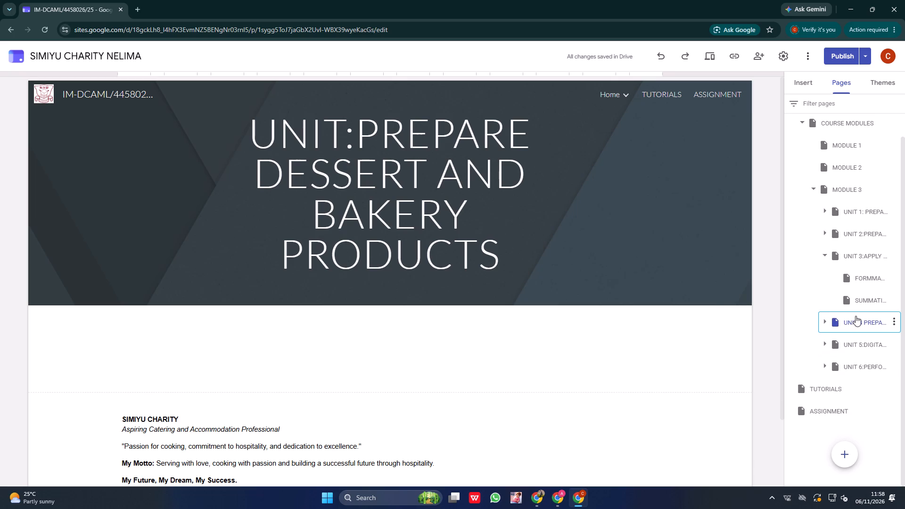
pyautogui.scroll(2, 856, 316)
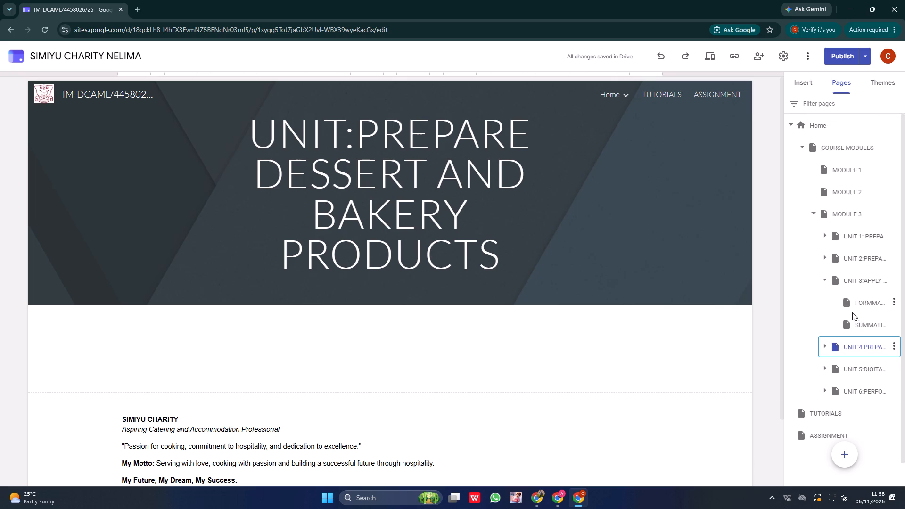
pyautogui.click(859, 254)
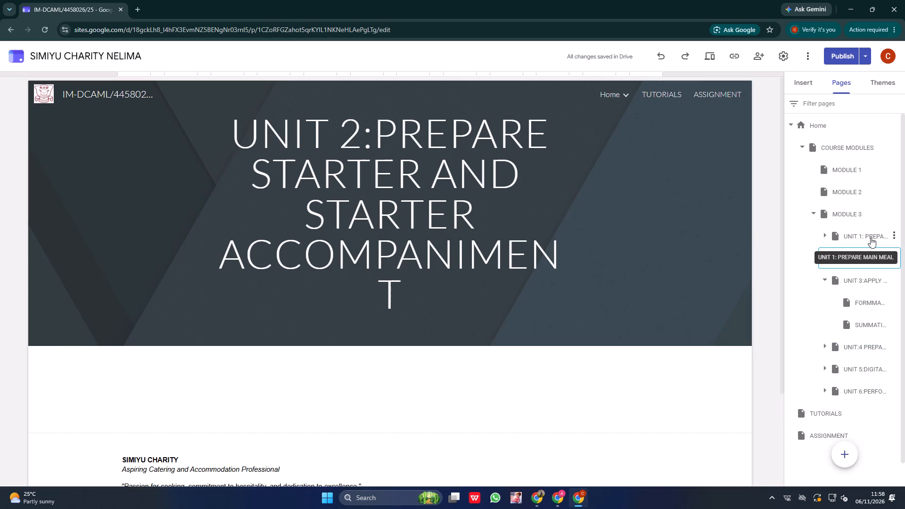
pyautogui.click(871, 238)
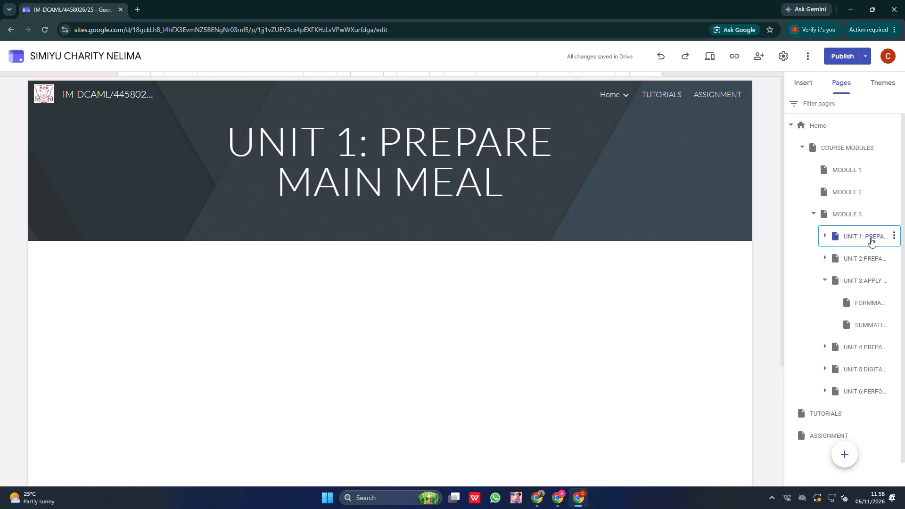
pyautogui.click(828, 233)
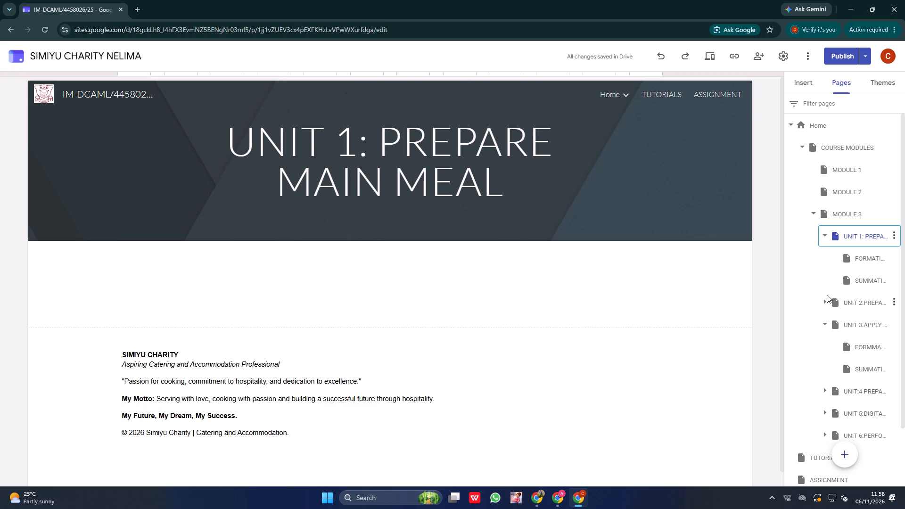
pyautogui.click(864, 257)
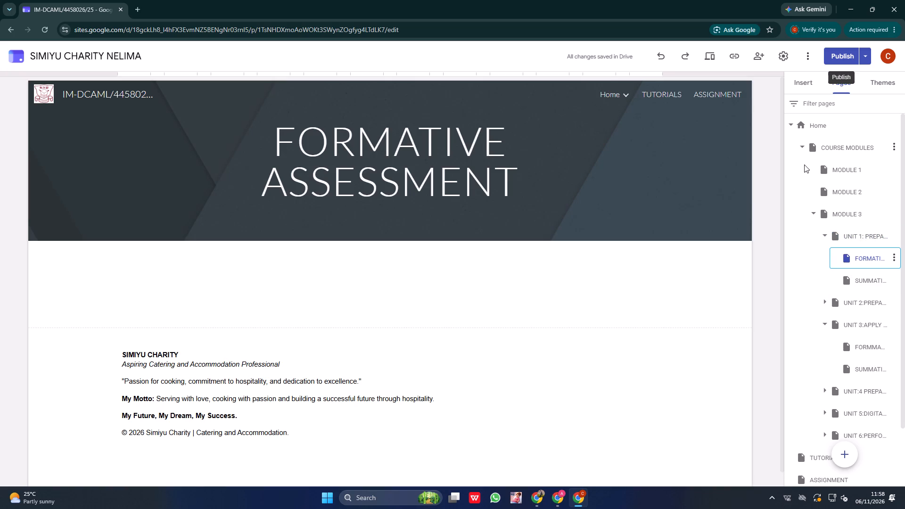
# Add the three-column layout with media placeholders, headings and text to the FORMATIVE ASSESSMENT page.
pyautogui.click(803, 86)
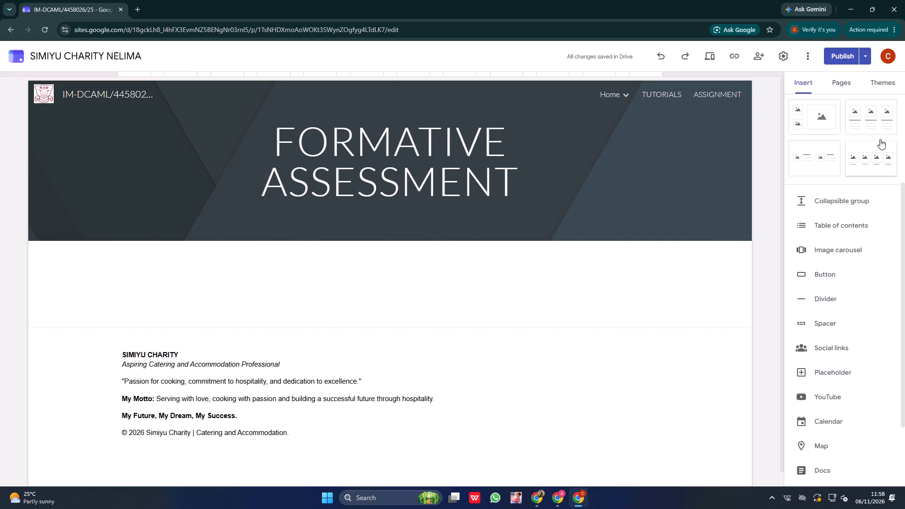
pyautogui.click(879, 122)
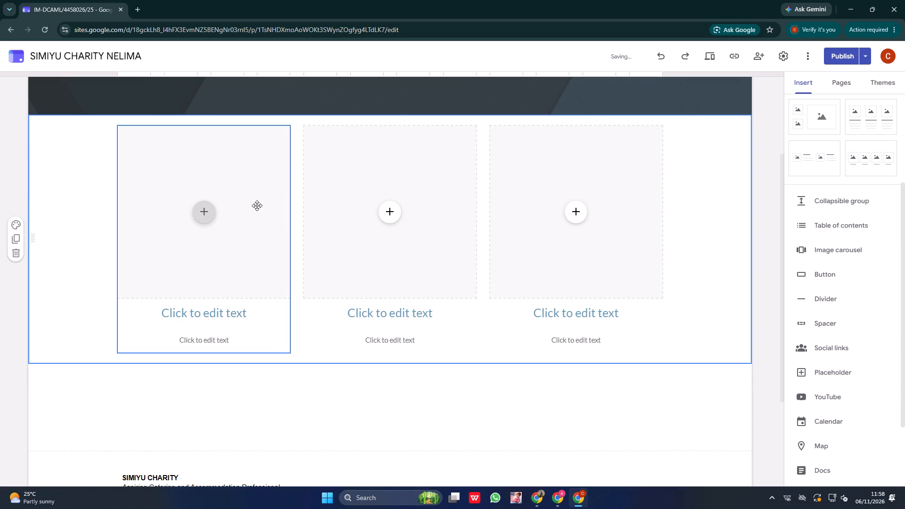
# Insert the recent Google Drive PDF "prepare mainmeal assessment 2" into the first column's placeholder.
pyautogui.moveTo(199, 209); pyautogui.dragTo(204, 209)
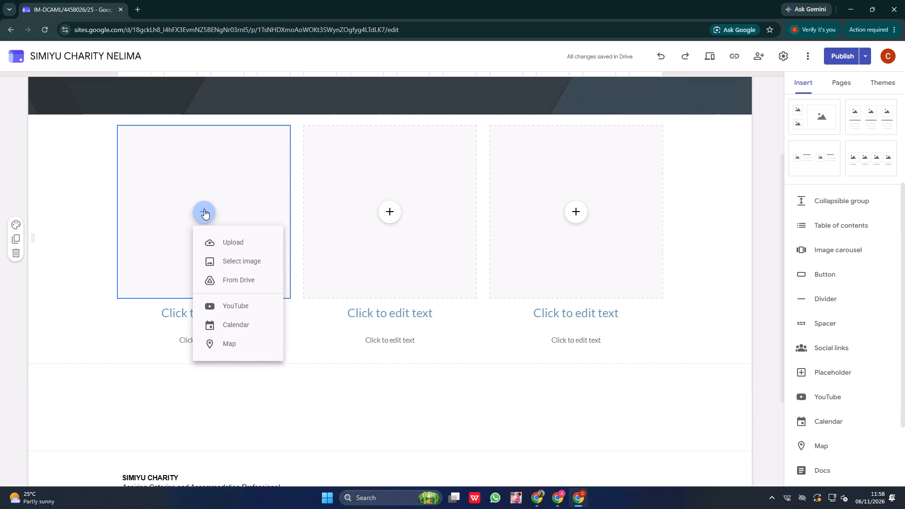
pyautogui.click(222, 280)
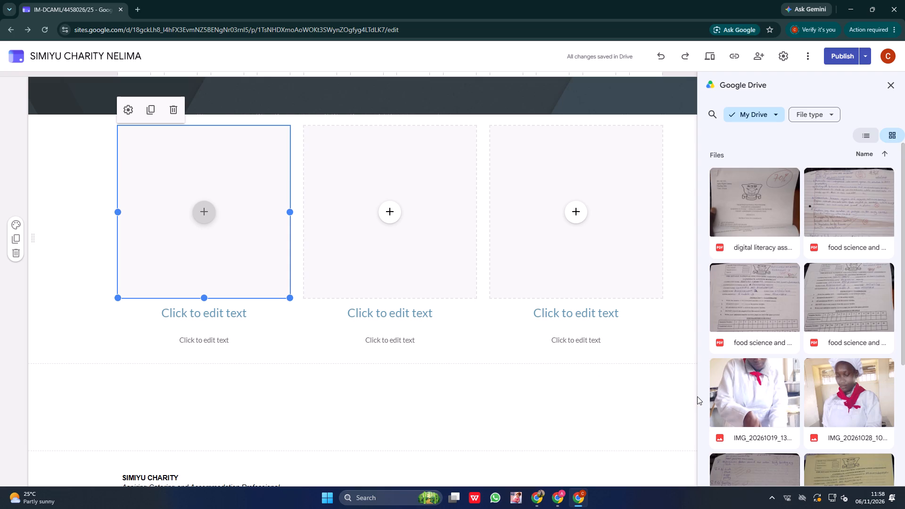
pyautogui.scroll(-2, 691, 382)
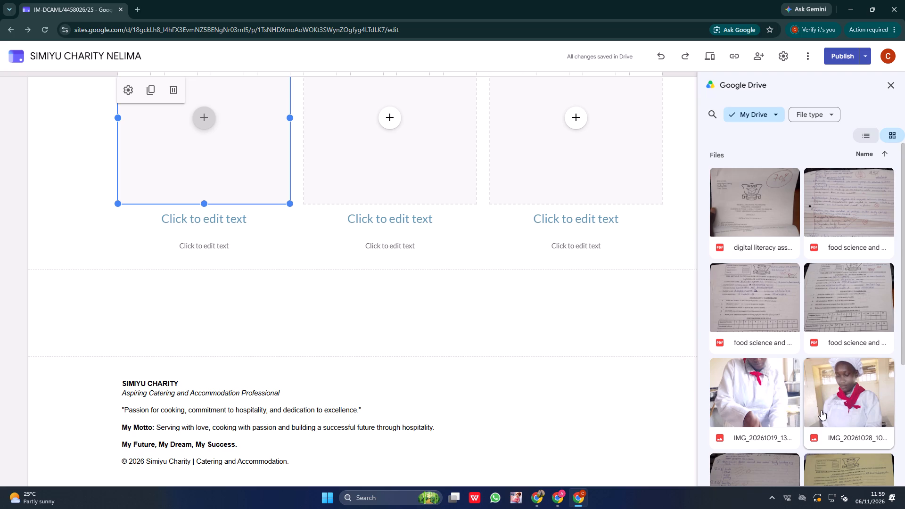
pyautogui.scroll(-1, 819, 410)
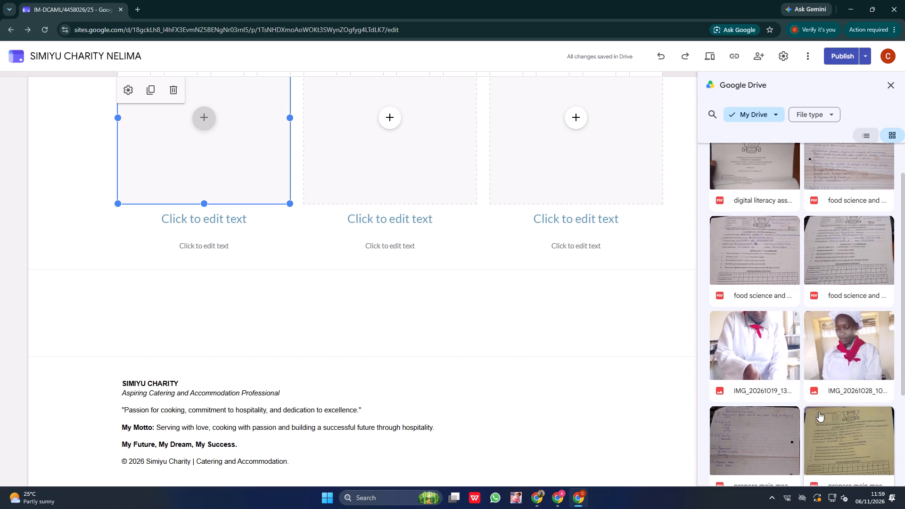
pyautogui.scroll(-1, 819, 411)
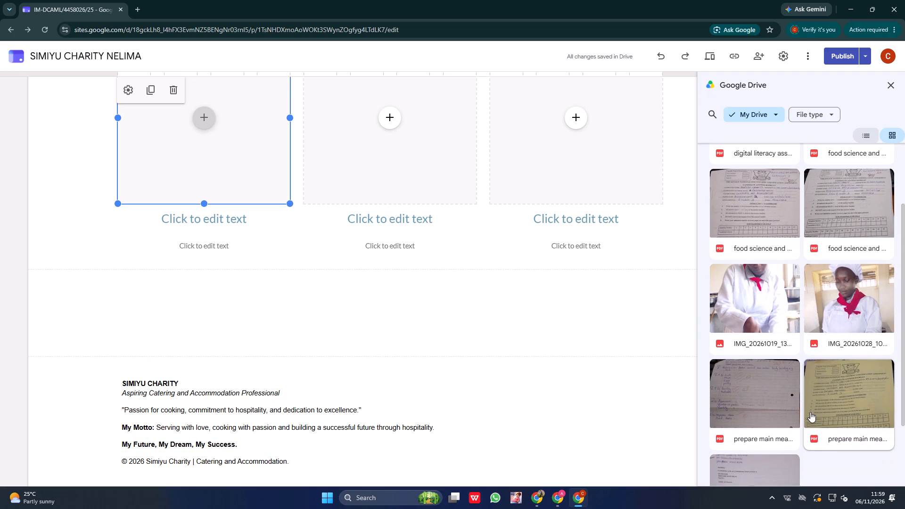
pyautogui.click(780, 113)
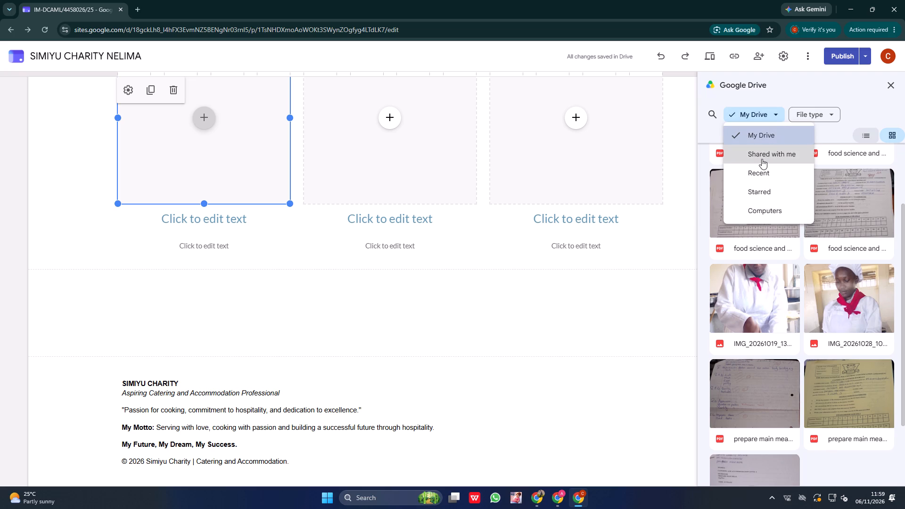
pyautogui.click(759, 172)
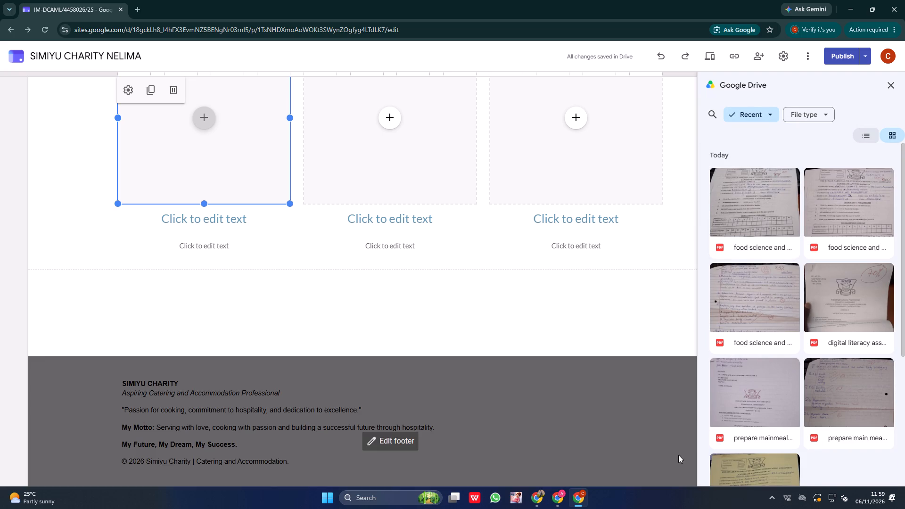
pyautogui.click(743, 405)
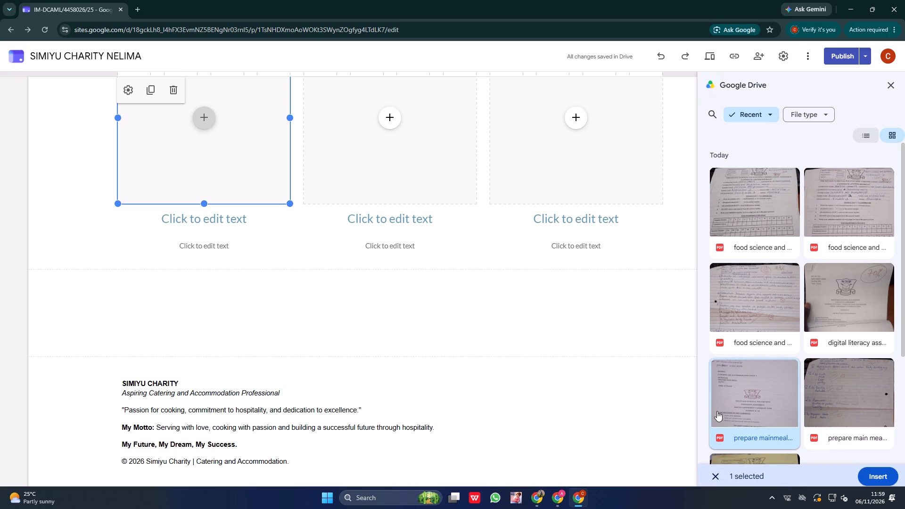
pyautogui.click(874, 471)
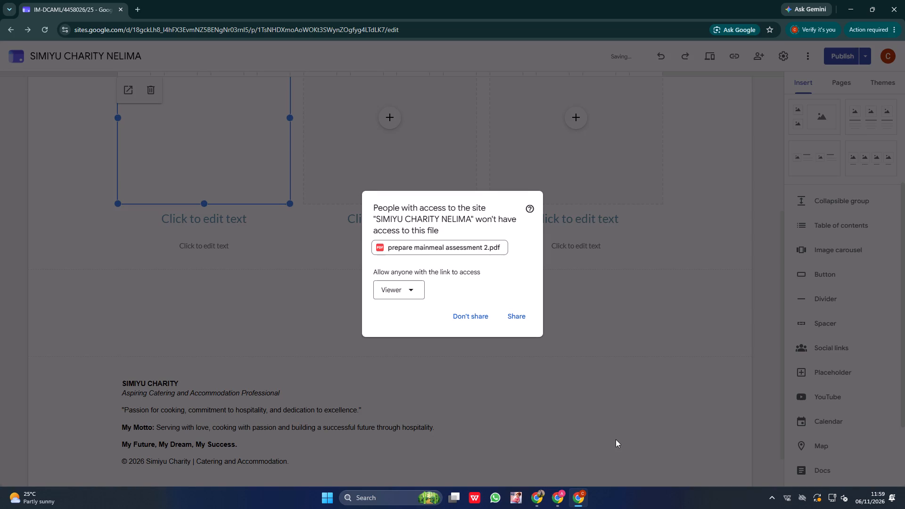
# Share the prepare mainmeal assessment 2 PDF with anyone who has the link, giving Commenter access.
pyautogui.click(393, 284)
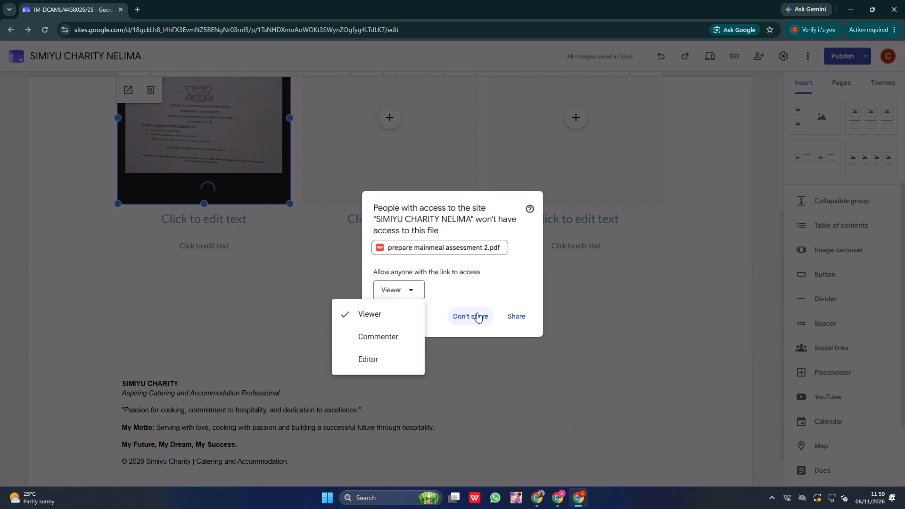
pyautogui.click(398, 331)
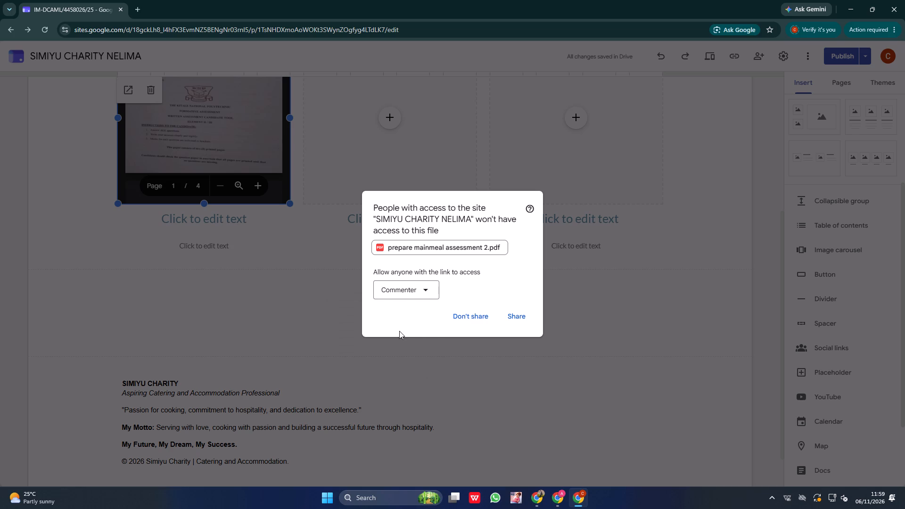
pyautogui.click(515, 317)
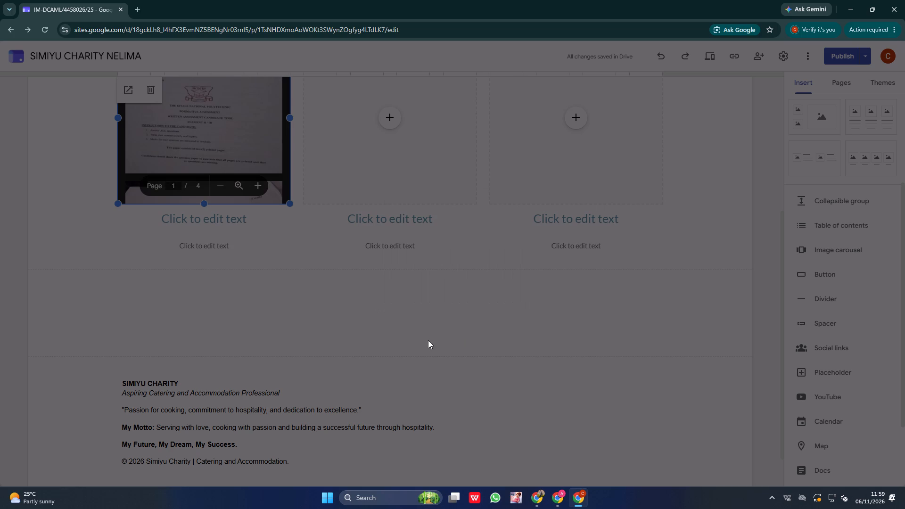
# Enter the heading "ASSESSMENT 1" under the PDF in the first column.
pyautogui.click(261, 220)
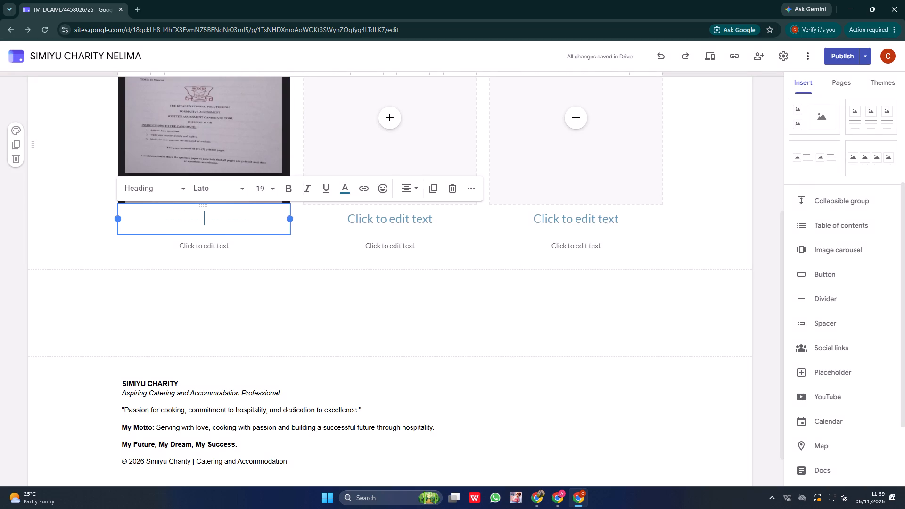
pyautogui.write('ASSESS')
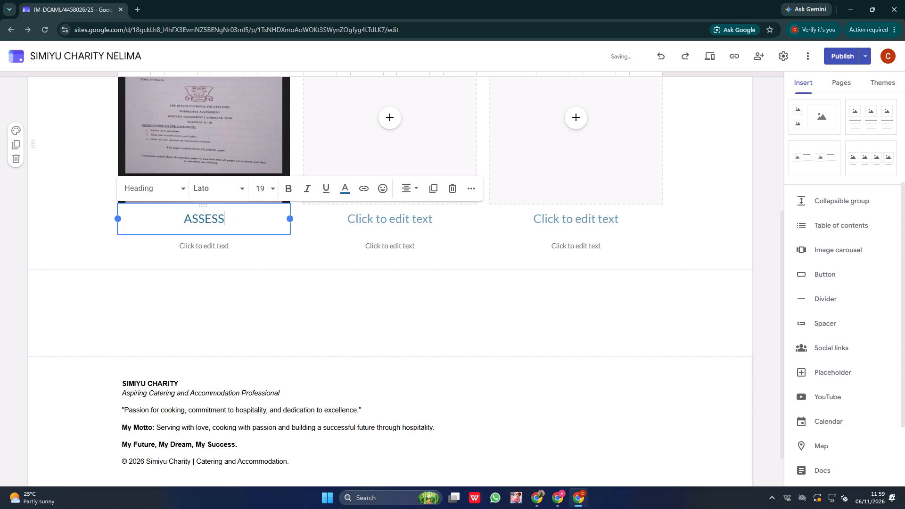
pyautogui.write('MENT 1')
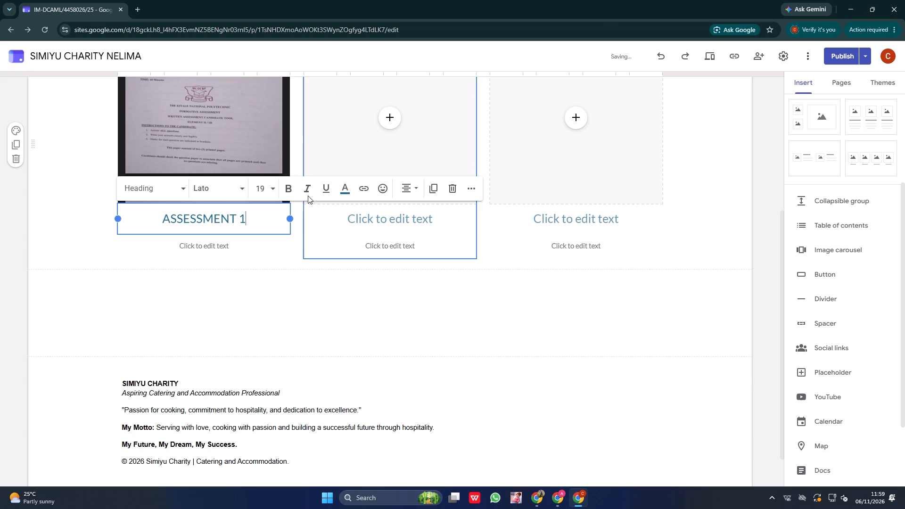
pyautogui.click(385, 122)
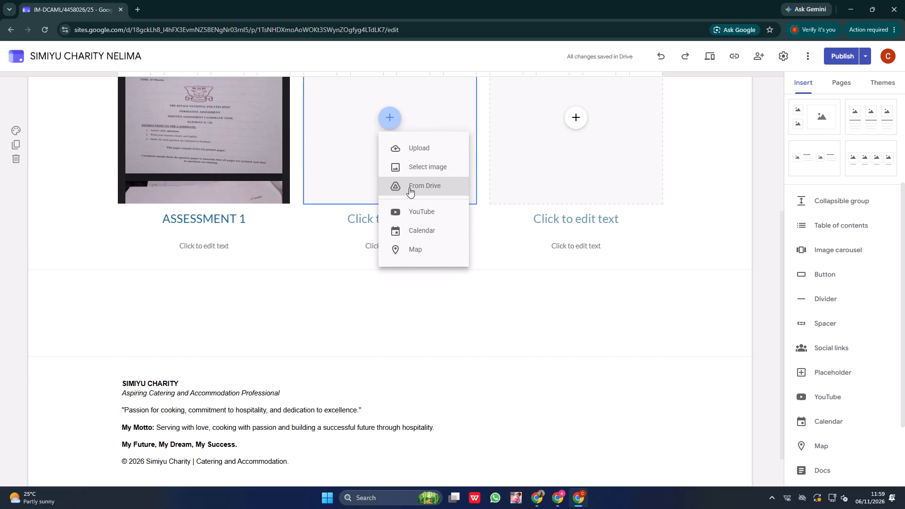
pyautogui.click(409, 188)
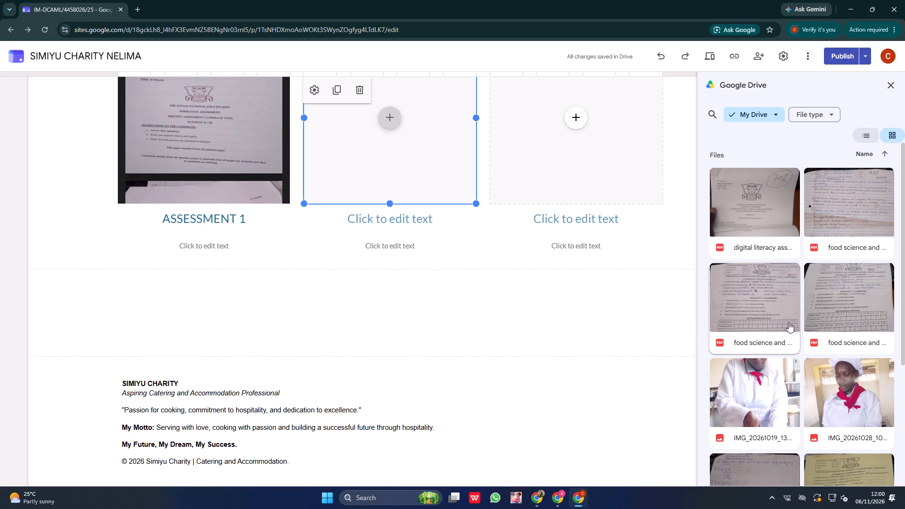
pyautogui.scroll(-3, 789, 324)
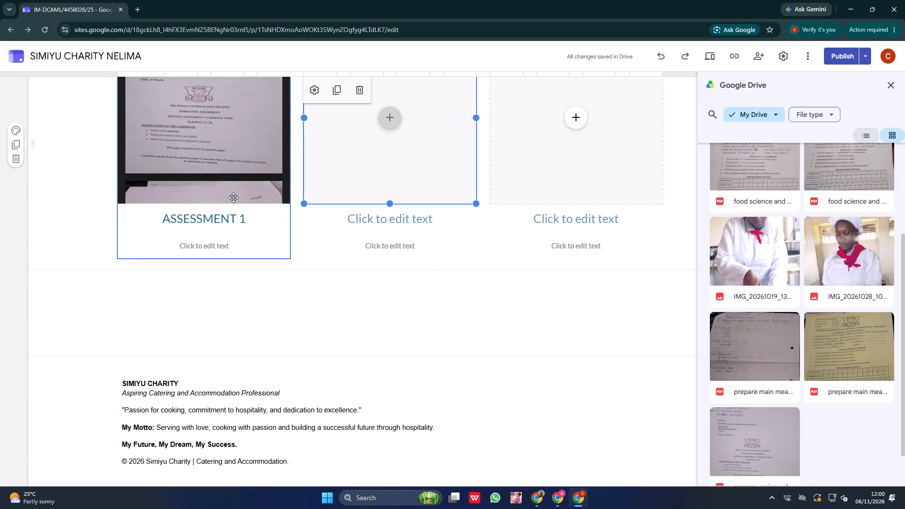
# Change the heading under the first column's PDF to "ASSESSMENT 2".
pyautogui.click(247, 219)
pyautogui.press('BackSpace')
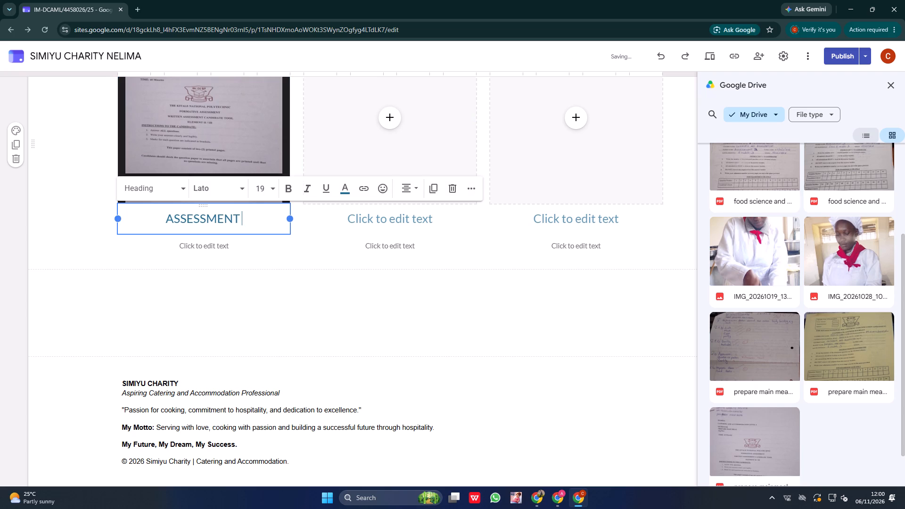
pyautogui.press('2')
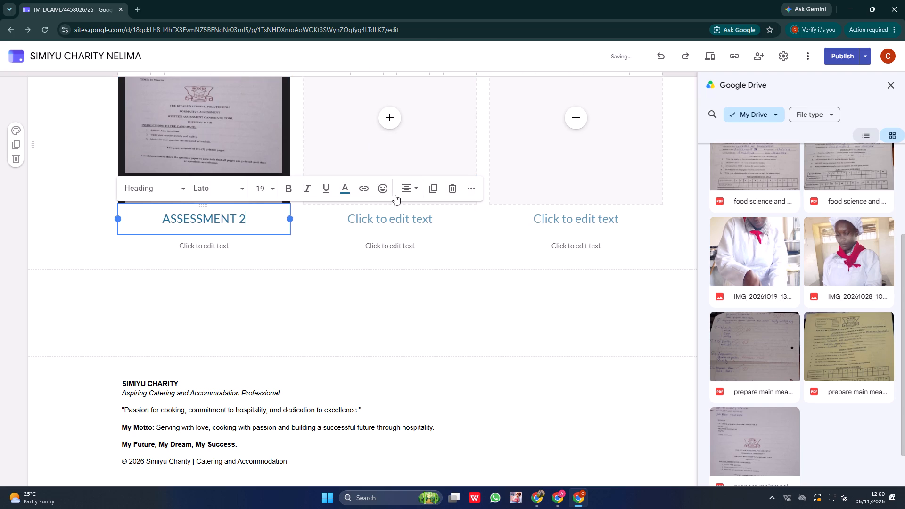
# Insert the first "prepare main mea..." PDF, showing the handwritten page, from Google Drive into the second column's placeholder.
pyautogui.click(395, 223)
pyautogui.click(392, 121)
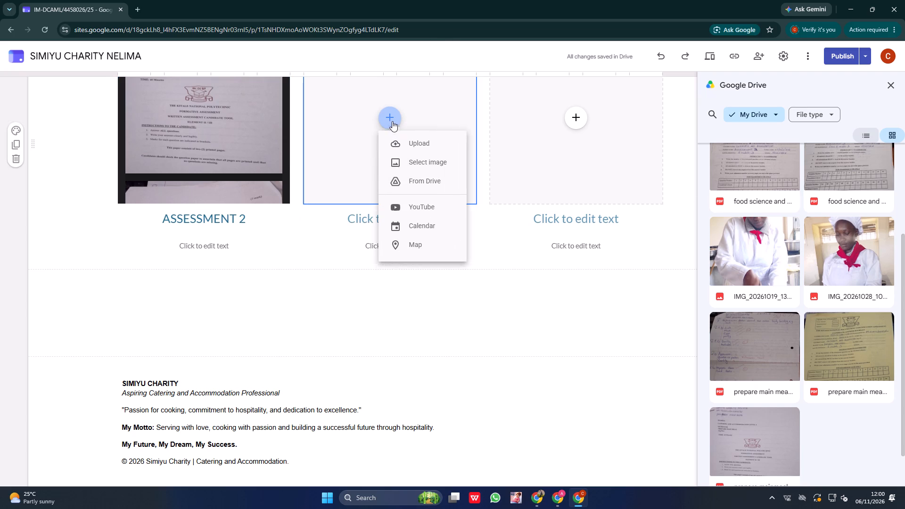
pyautogui.click(426, 185)
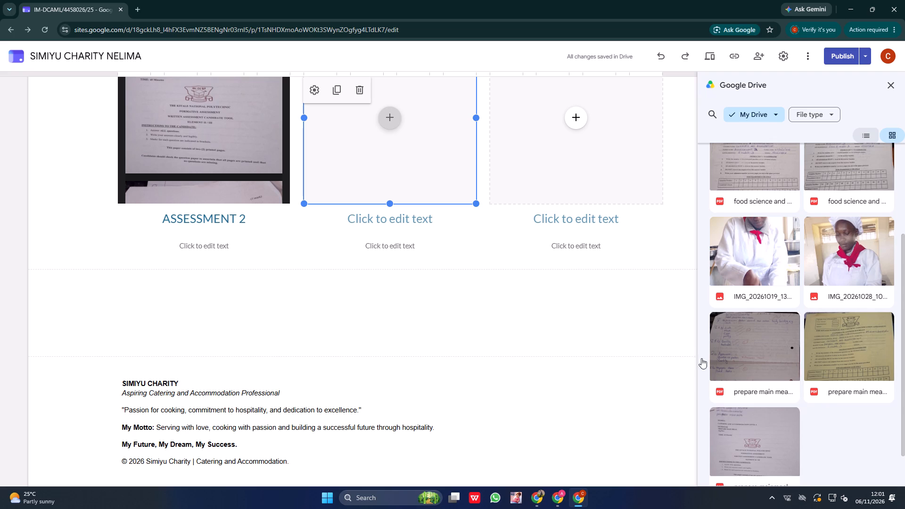
pyautogui.click(747, 351)
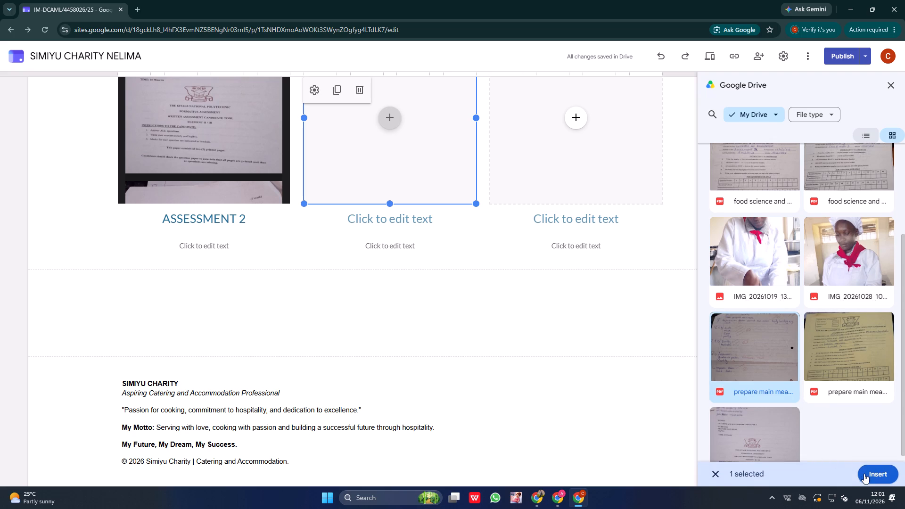
pyautogui.click(866, 474)
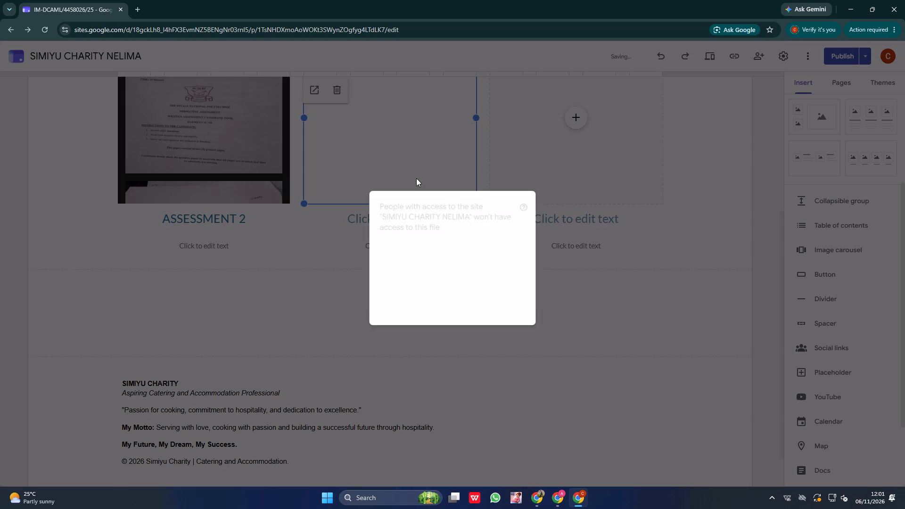
# Share the prepare main meal assessment 1 PDF with anyone who has the link, giving Commenter access.
pyautogui.click(406, 287)
pyautogui.click(389, 337)
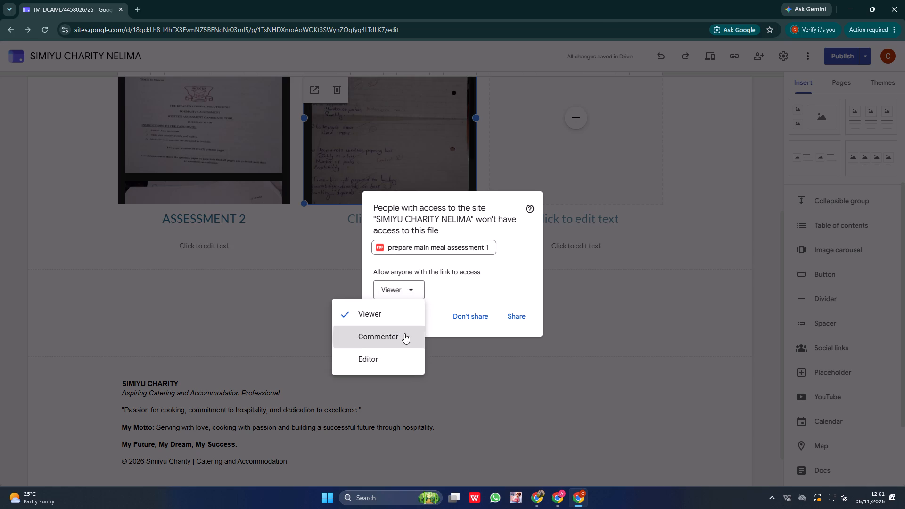
pyautogui.click(518, 316)
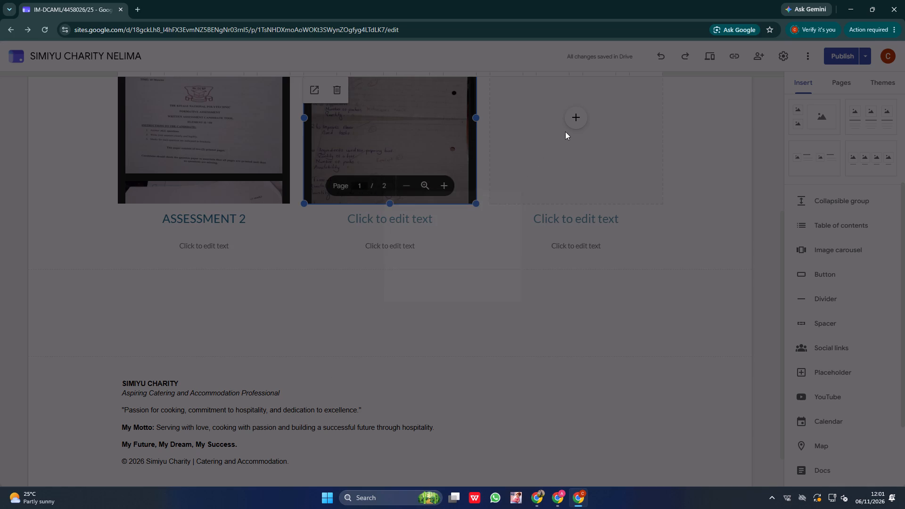
# Insert the "prepare main mea..." PDF showing the yellow answer booklet from Google Drive into the third column's placeholder.
pyautogui.click(573, 124)
pyautogui.click(594, 182)
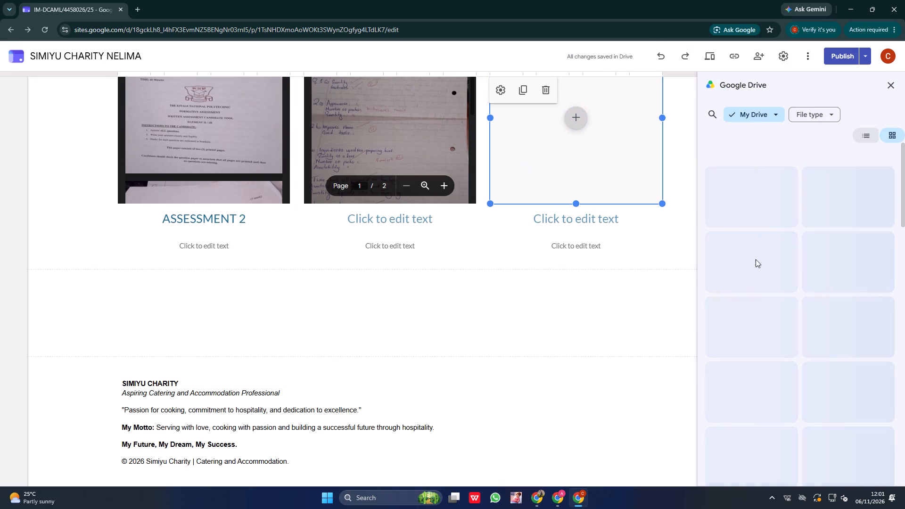
pyautogui.scroll(-3, 771, 305)
pyautogui.scroll(1, 771, 305)
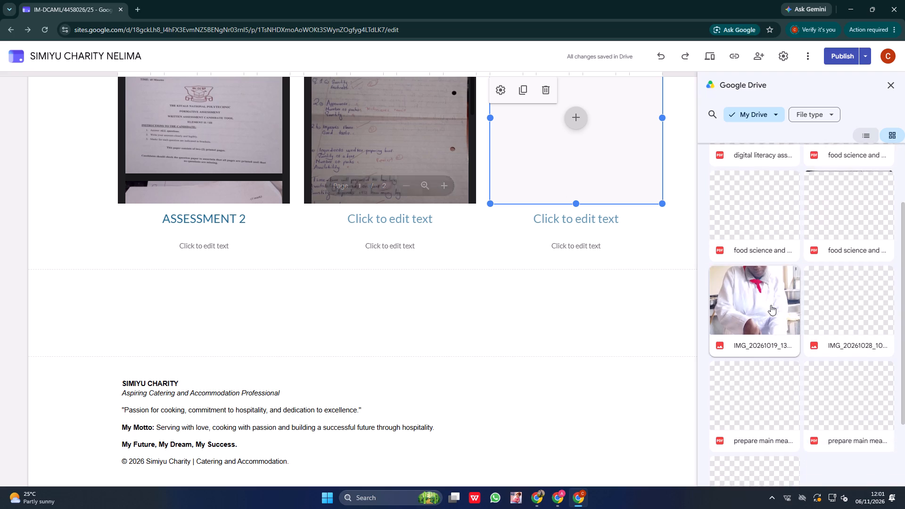
pyautogui.scroll(-7, 771, 305)
pyautogui.click(838, 287)
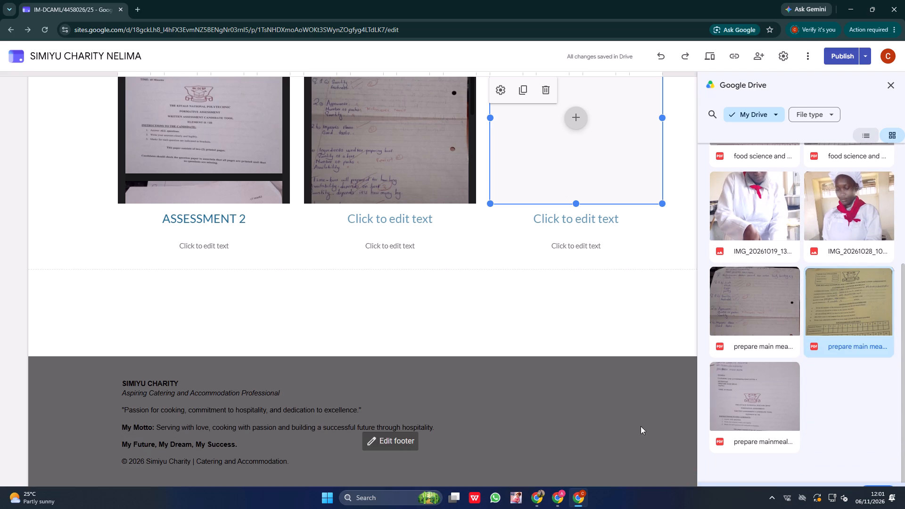
pyautogui.click(879, 468)
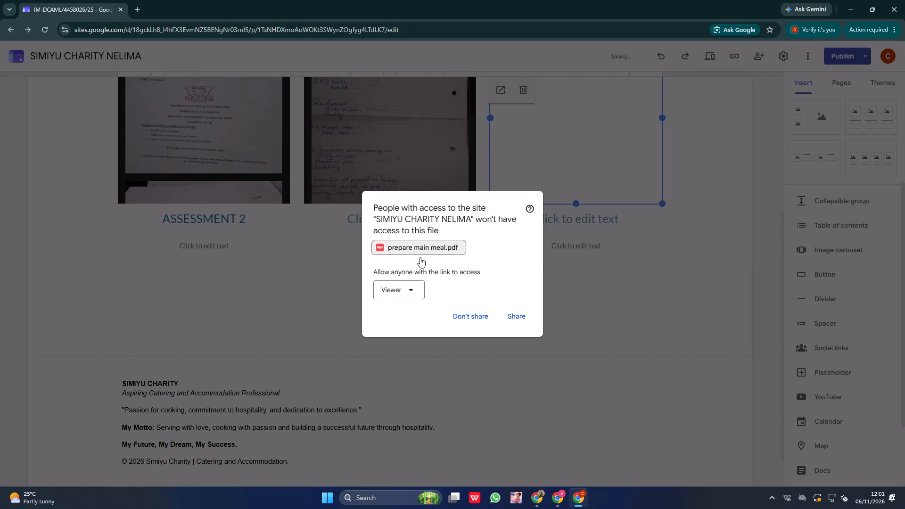
# Share prepare main meal.pdf with anyone who has the link, giving Commenter access.
pyautogui.click(386, 288)
pyautogui.click(377, 338)
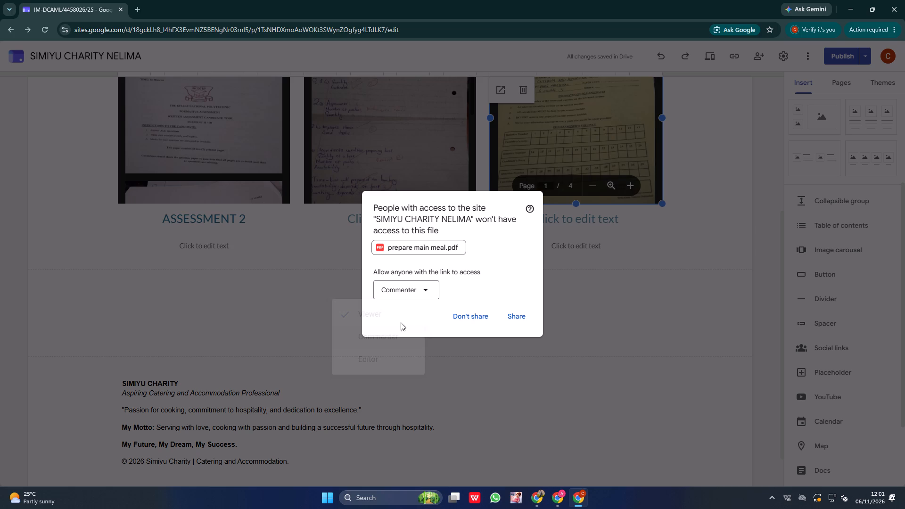
pyautogui.click(513, 318)
# Enter the heading "ASSESSMENT 1" under the PDF in the second column.
pyautogui.click(353, 221)
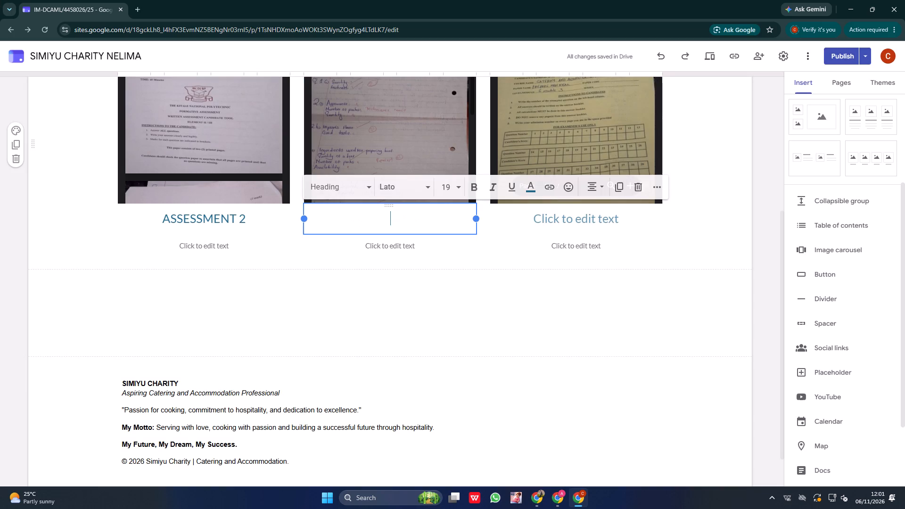
pyautogui.write('ASSESSMENT')
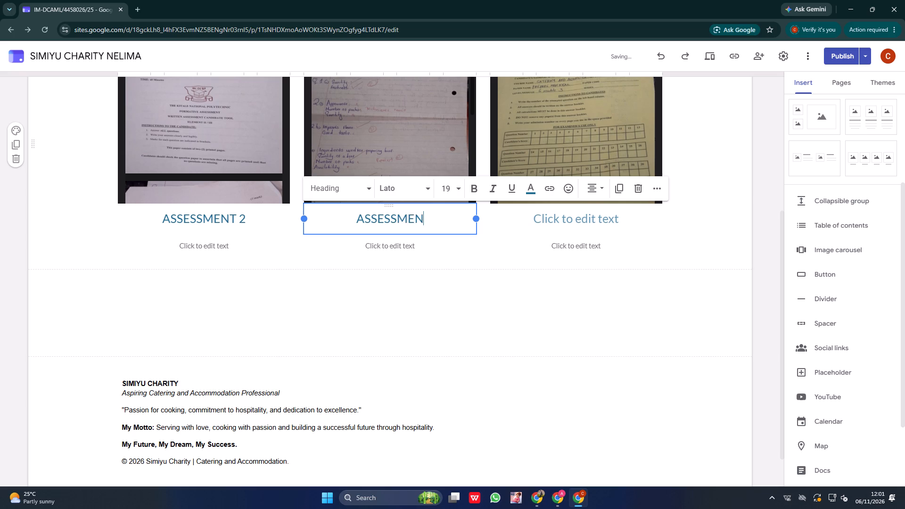
pyautogui.press('space')
pyautogui.press('1')
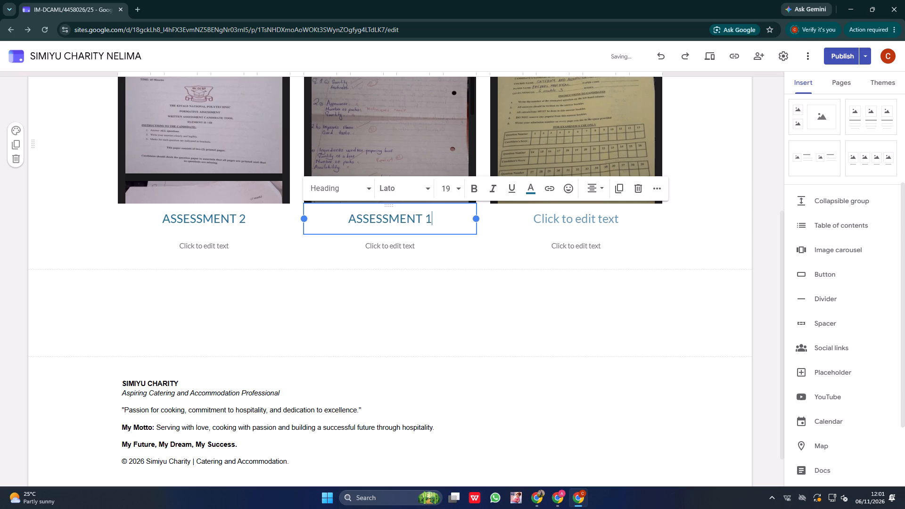
# Enter the heading "ASSESSMENT 3" under the PDF in the third column.
pyautogui.click(580, 220)
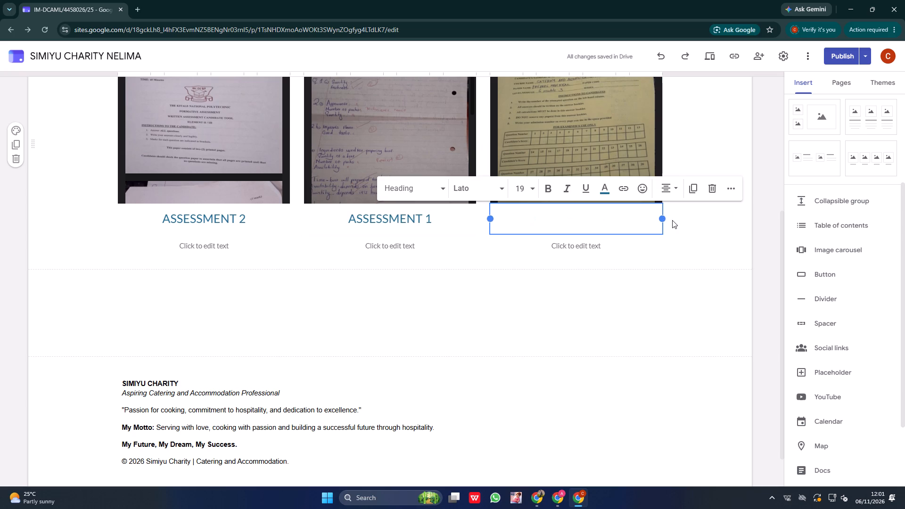
pyautogui.write('ASSESSMENT 3')
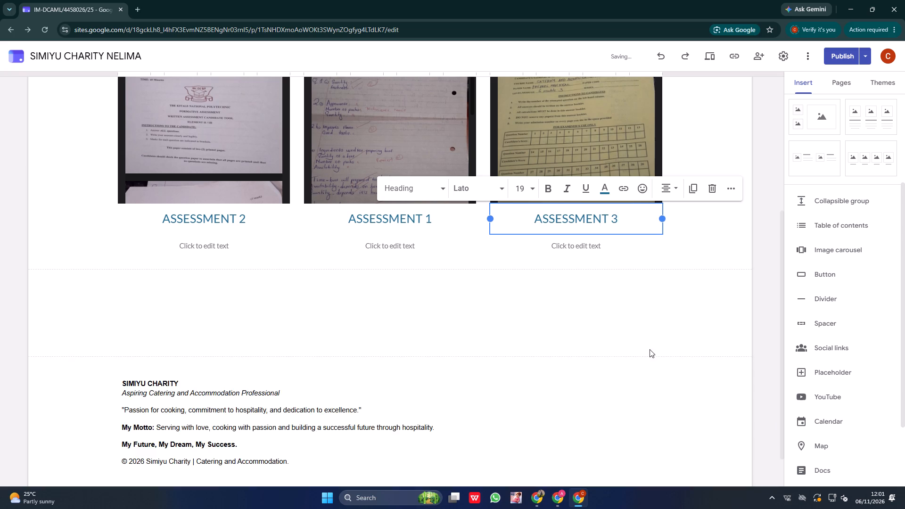
# Open the formative assessment page under UNIT 5 of MODULE 3 to check its content.
pyautogui.scroll(3, 650, 349)
pyautogui.scroll(4, 685, 313)
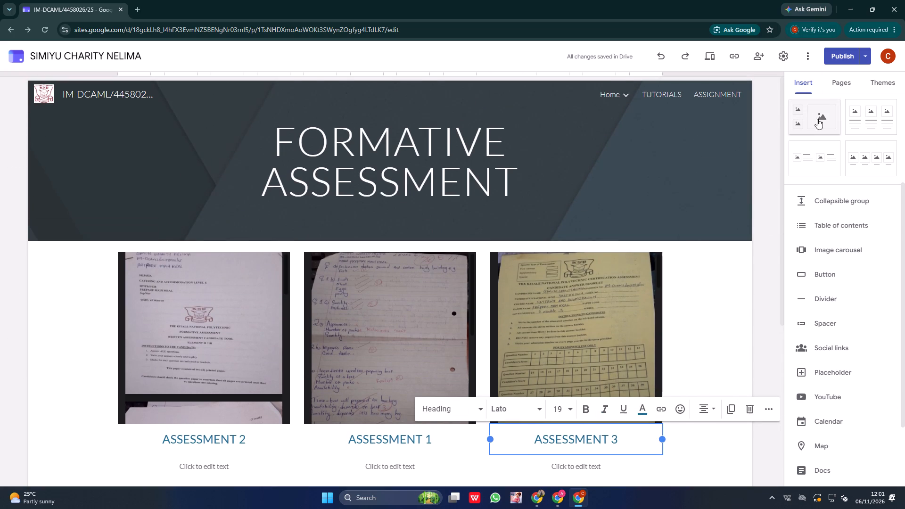
pyautogui.click(844, 83)
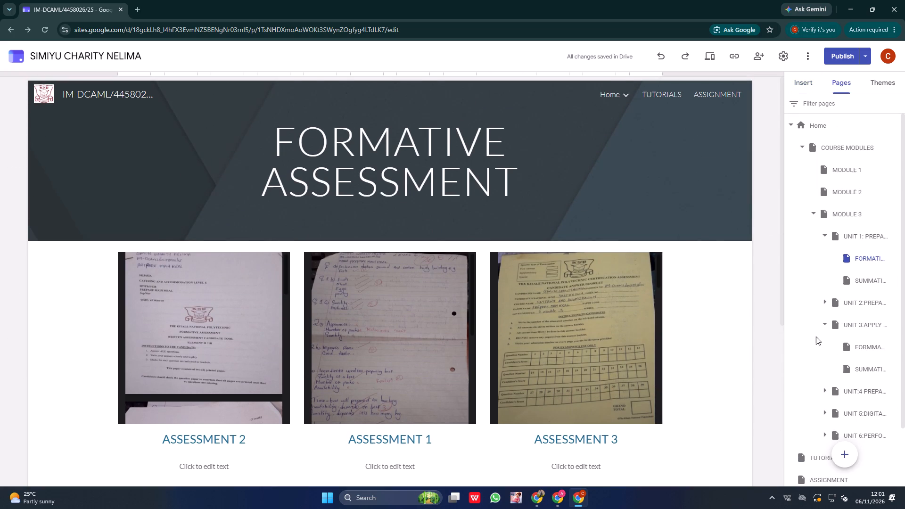
pyautogui.scroll(-1, 844, 312)
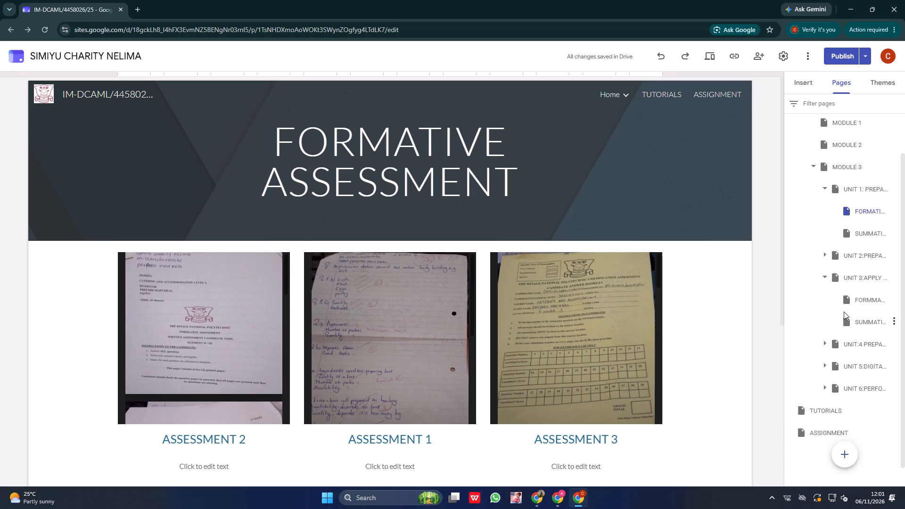
pyautogui.scroll(-1, 844, 312)
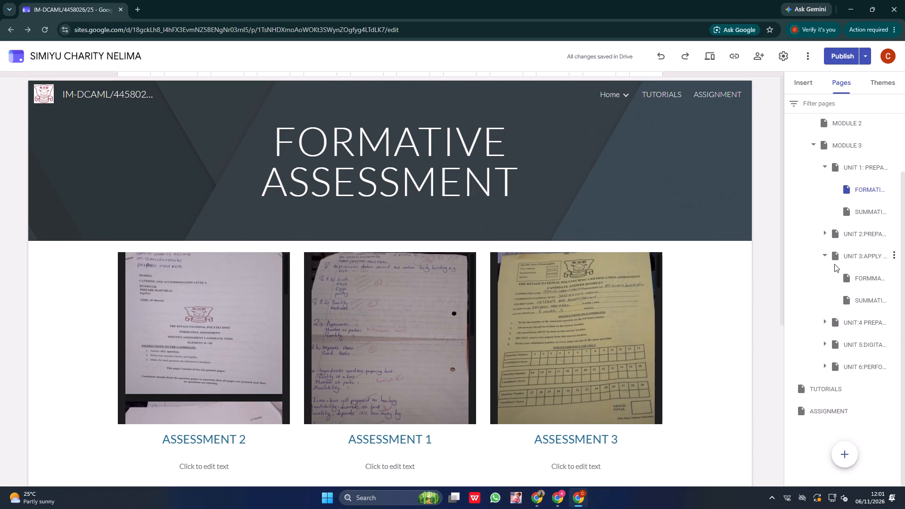
pyautogui.click(824, 345)
pyautogui.click(848, 362)
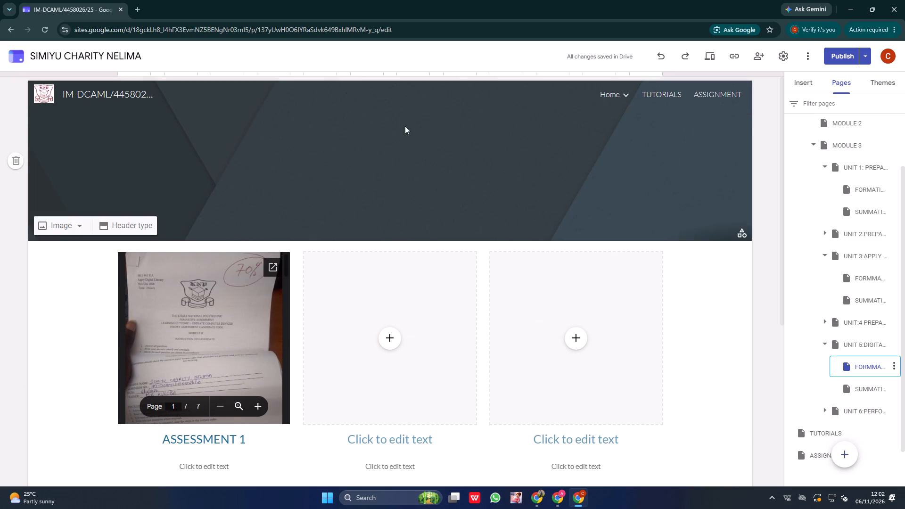
# Return to the Home page and publish the updated formative assessment pages to the live site.
pyautogui.click(806, 82)
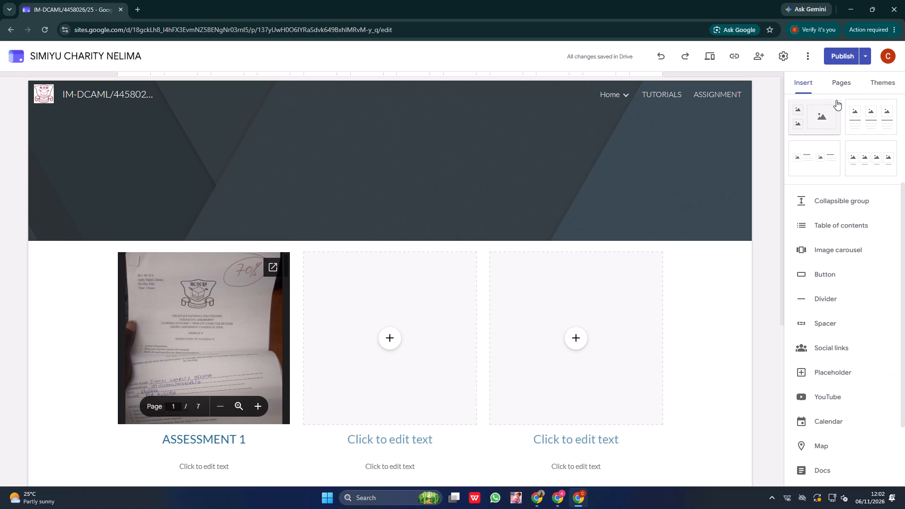
pyautogui.click(838, 85)
pyautogui.scroll(7, 808, 134)
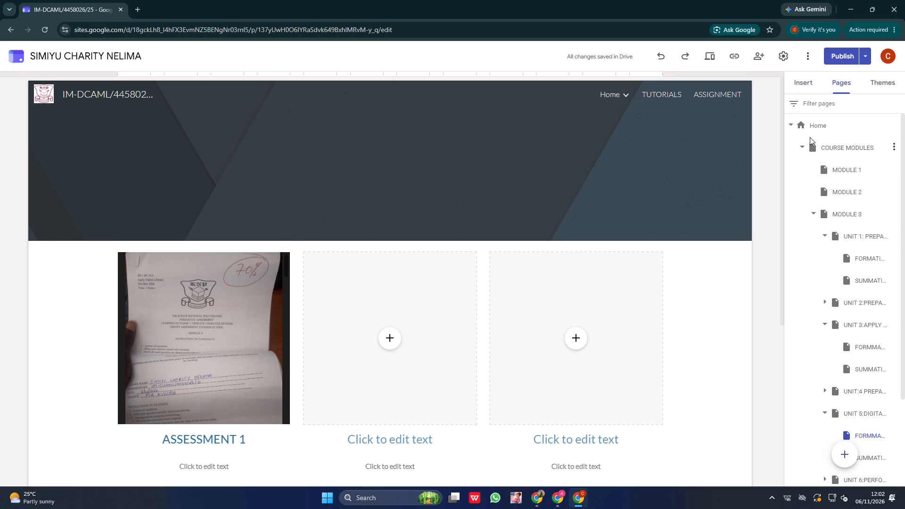
pyautogui.scroll(1, 810, 137)
pyautogui.click(807, 125)
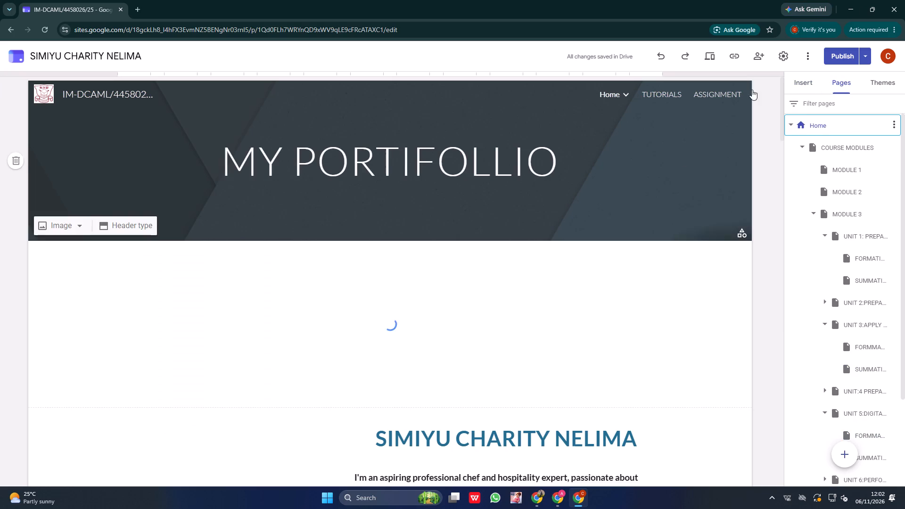
pyautogui.click(841, 59)
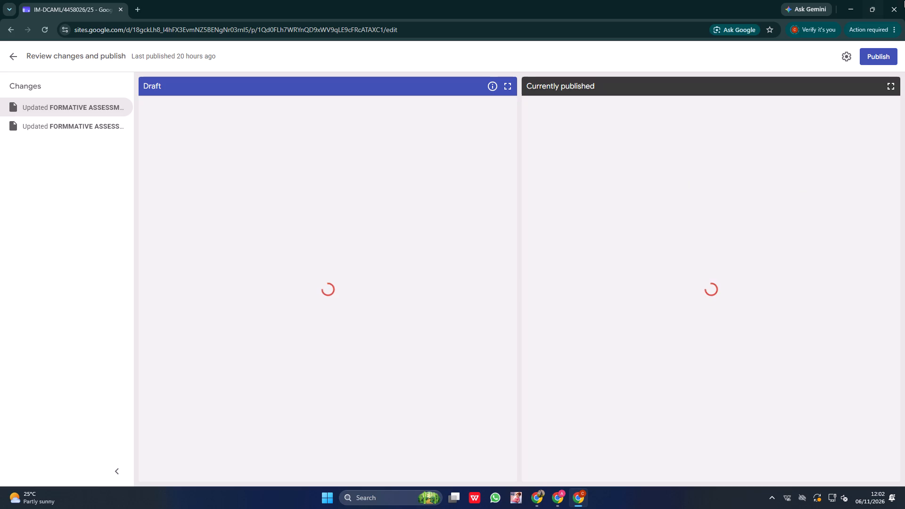
pyautogui.click(869, 60)
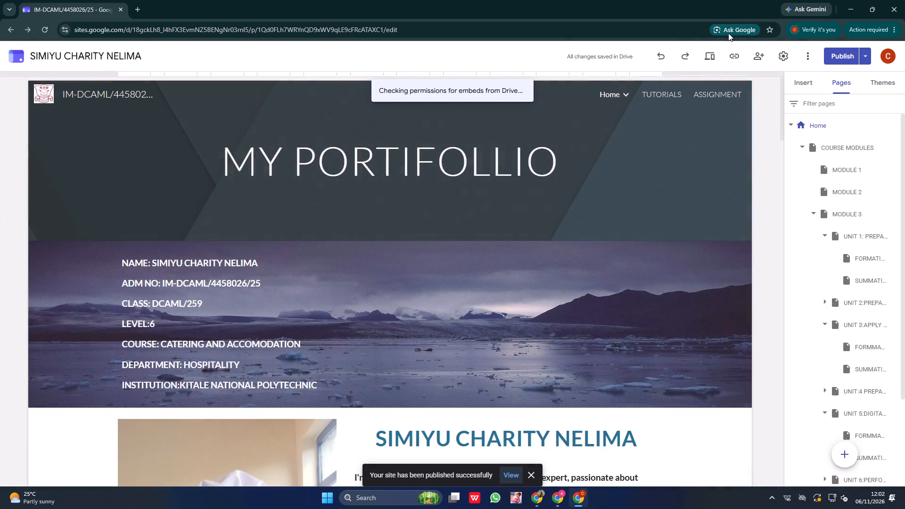
# Bring up the published site link.
pyautogui.click(735, 57)
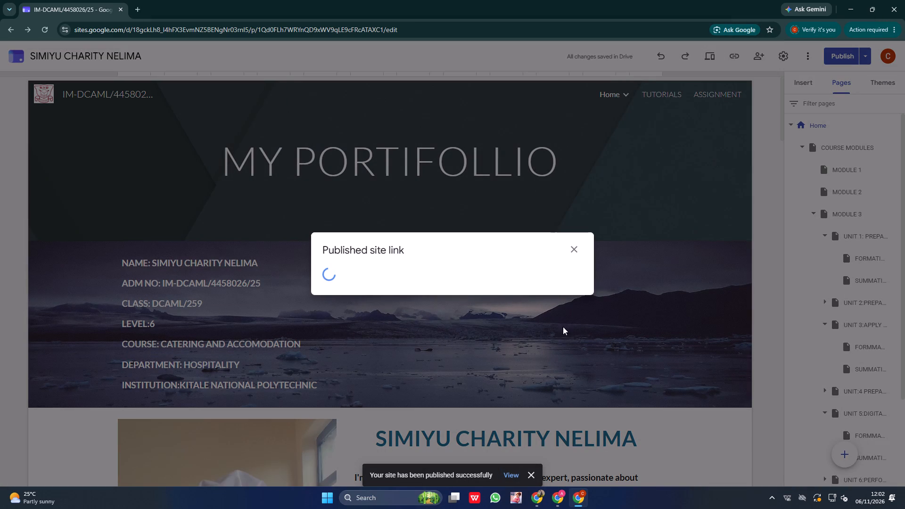
pyautogui.click(551, 268)
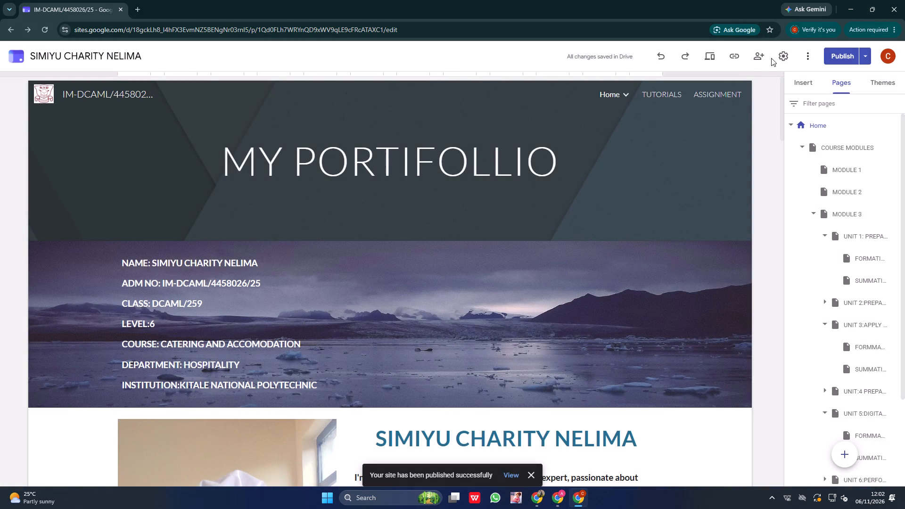
# Open the site's sharing settings for people and general access.
pyautogui.click(762, 59)
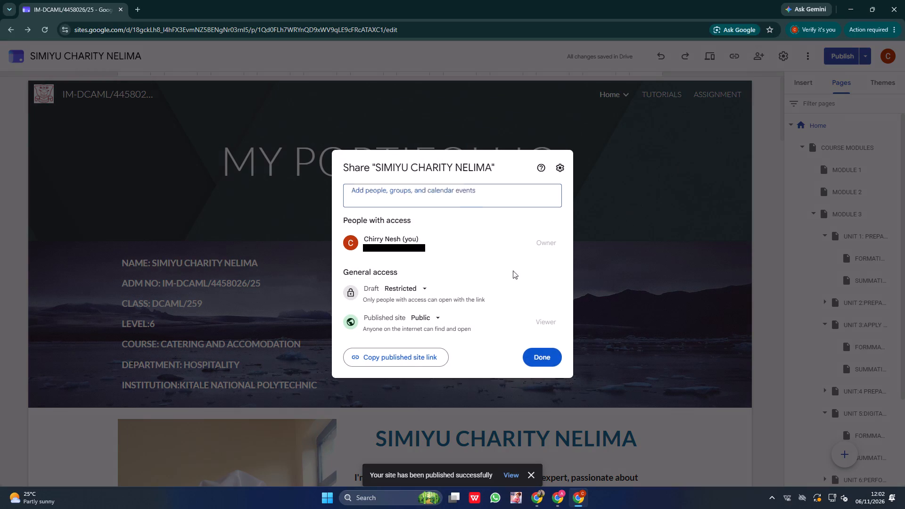
# View the owner's contact card from the people with access to the site.
pyautogui.click(403, 252)
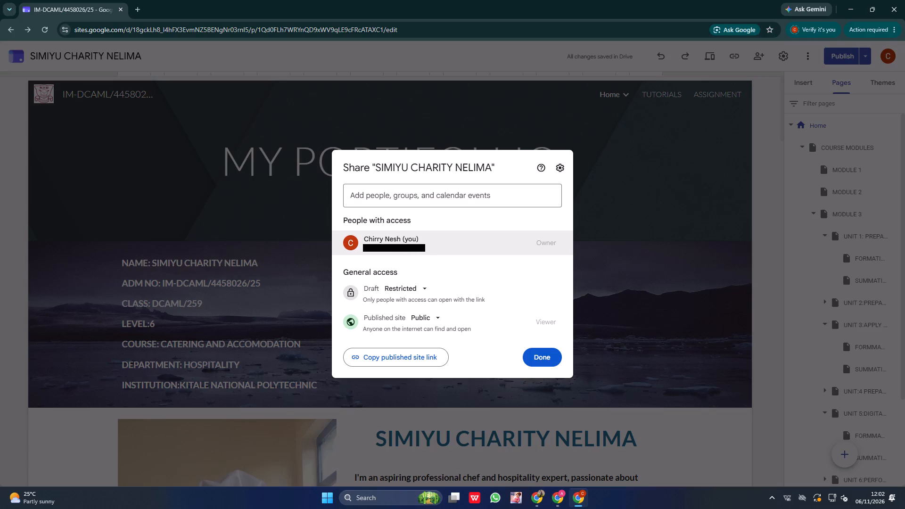
pyautogui.click(405, 243)
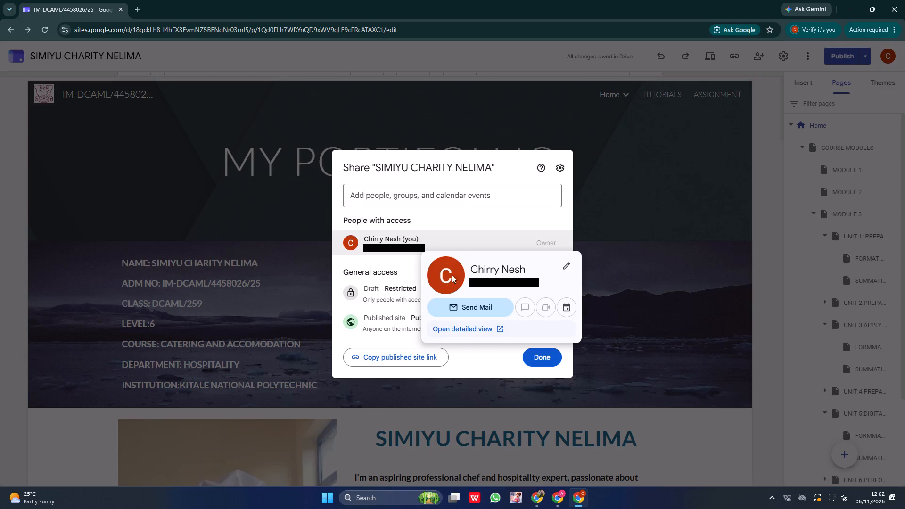
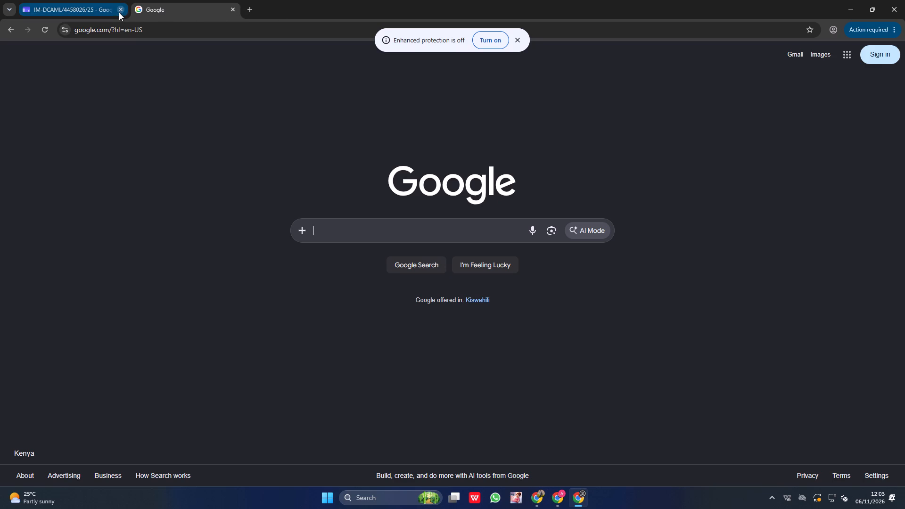
# Close the portfolio site's browser tab, keeping the Google home page open.
pyautogui.click(119, 12)
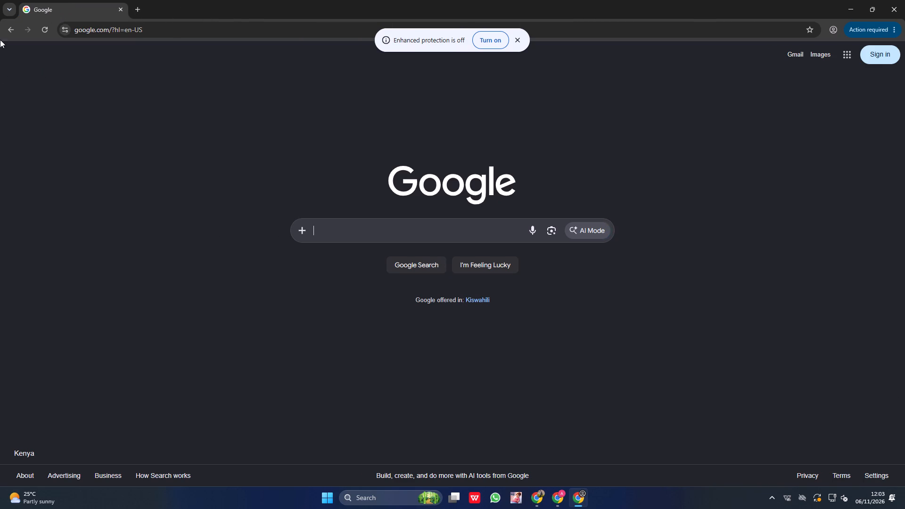
# Open the Google account sign-in page from the Google home page.
pyautogui.click(865, 30)
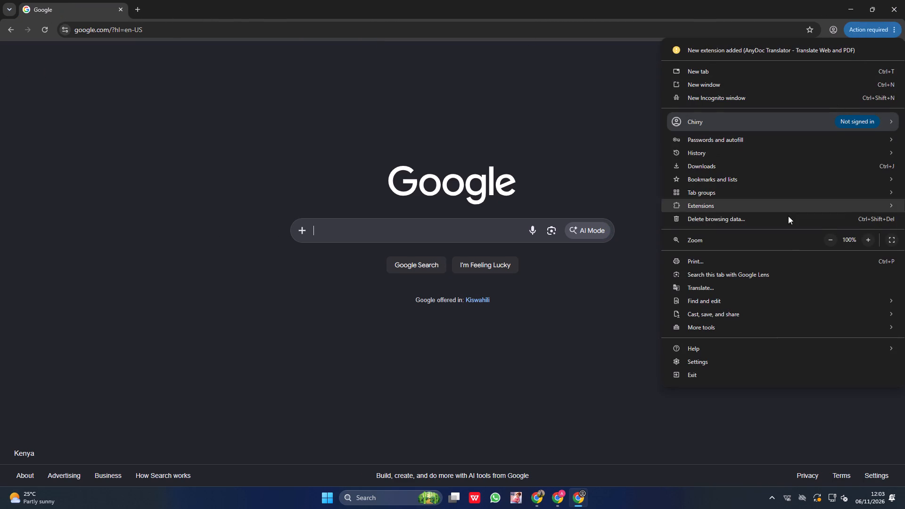
pyautogui.click(608, 420)
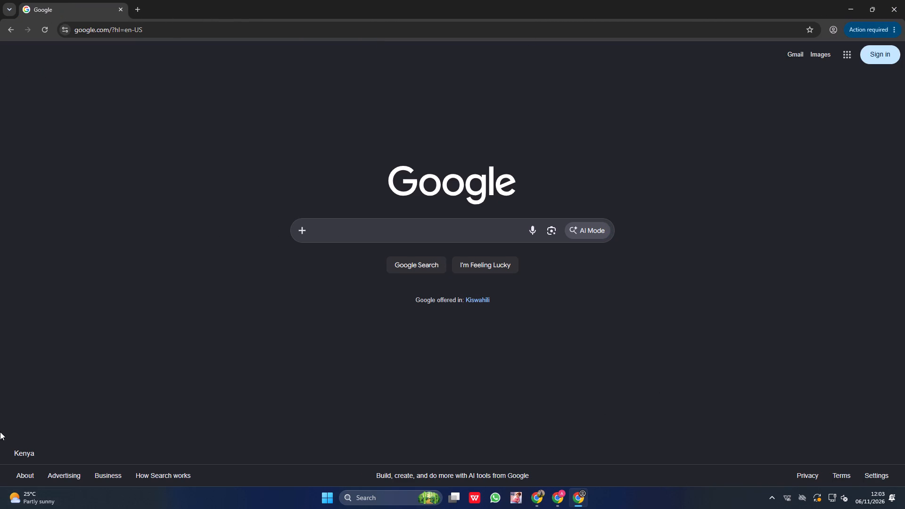
pyautogui.click(873, 57)
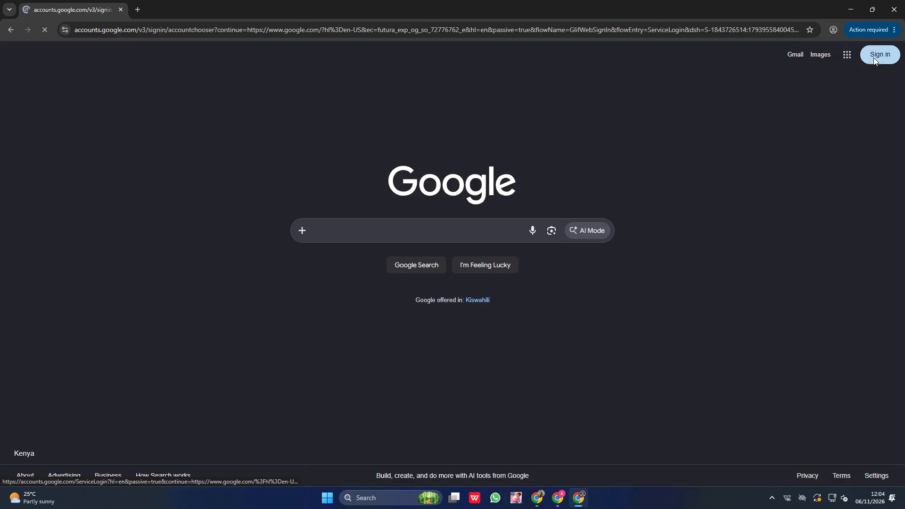